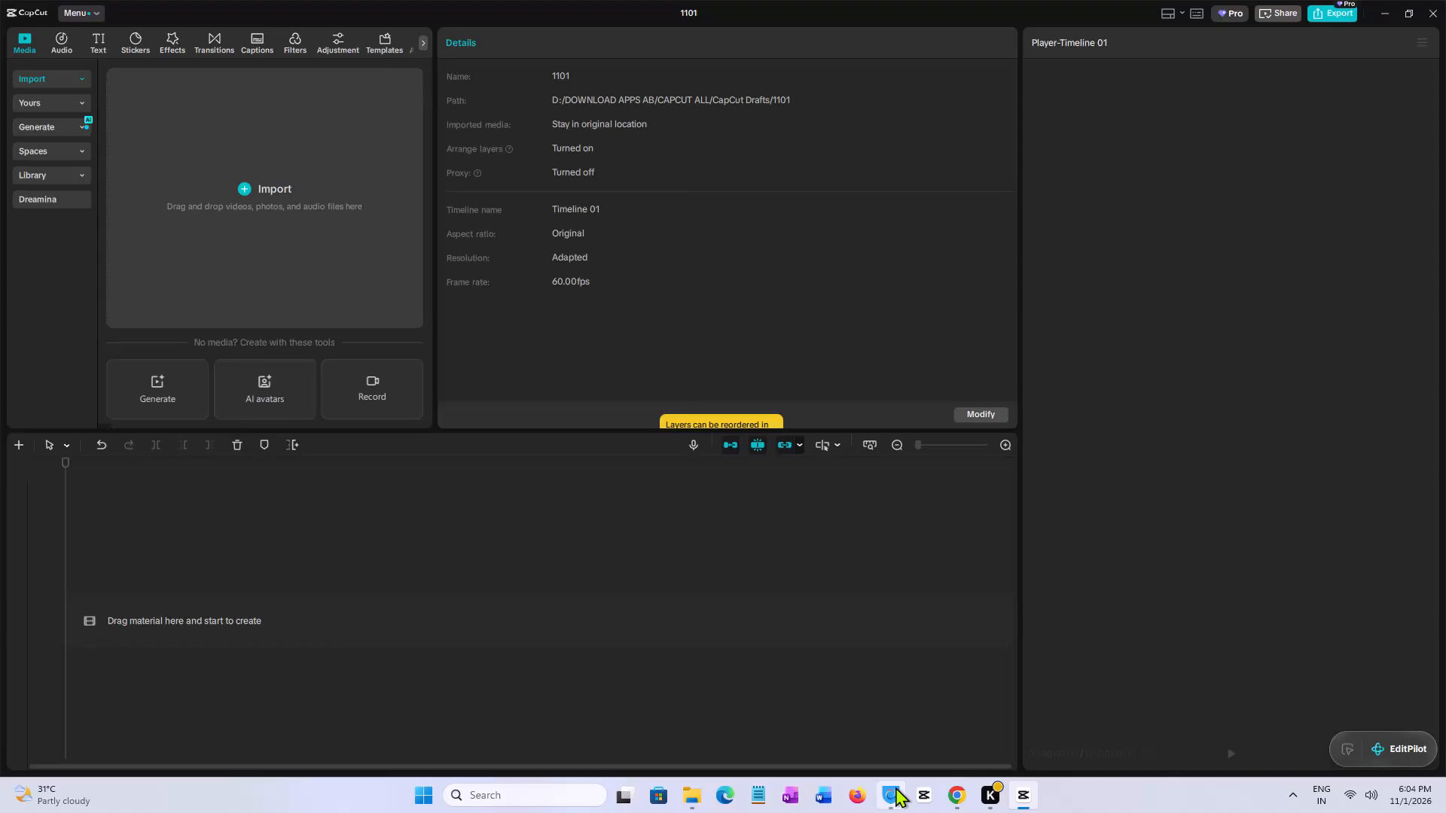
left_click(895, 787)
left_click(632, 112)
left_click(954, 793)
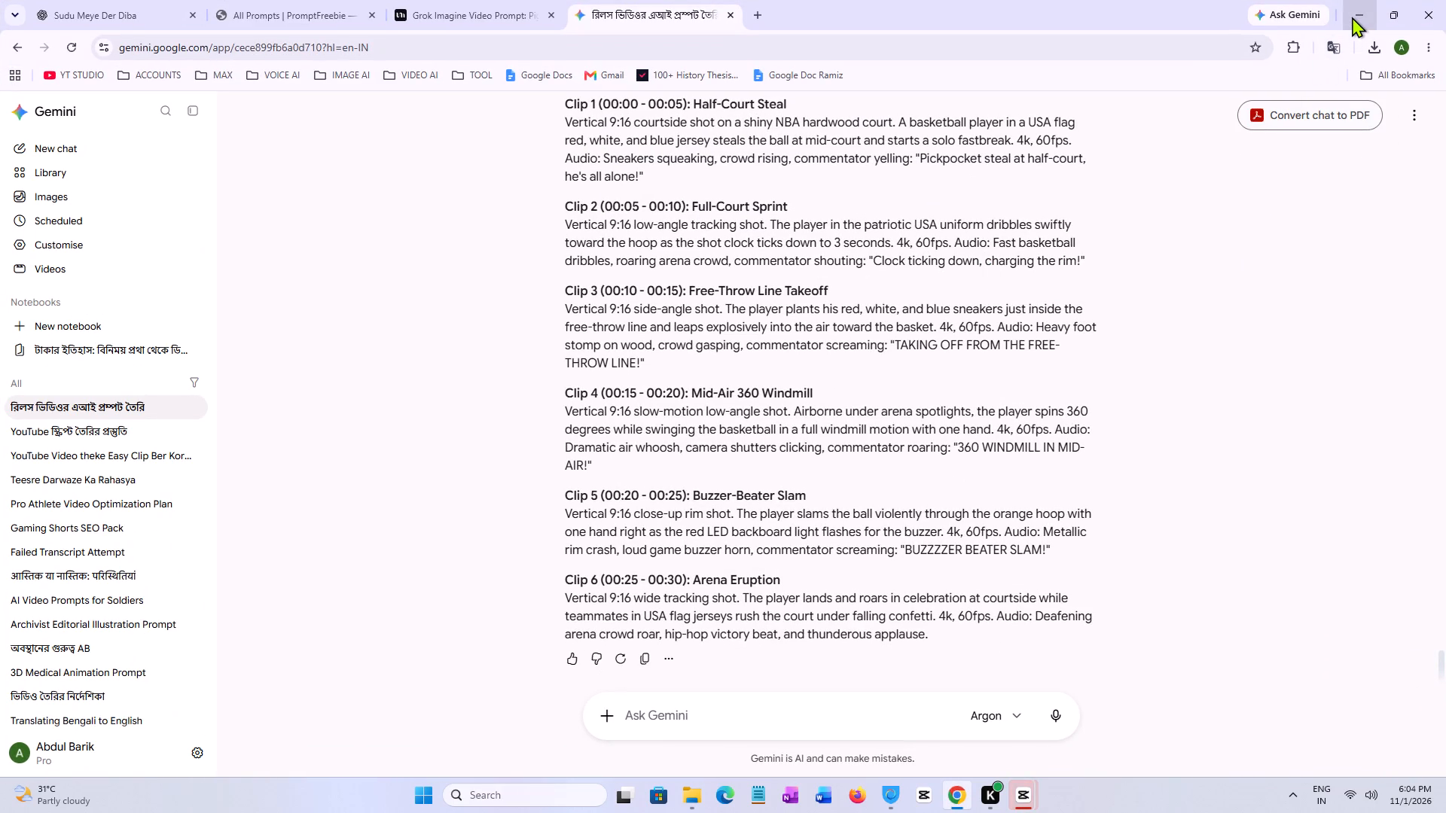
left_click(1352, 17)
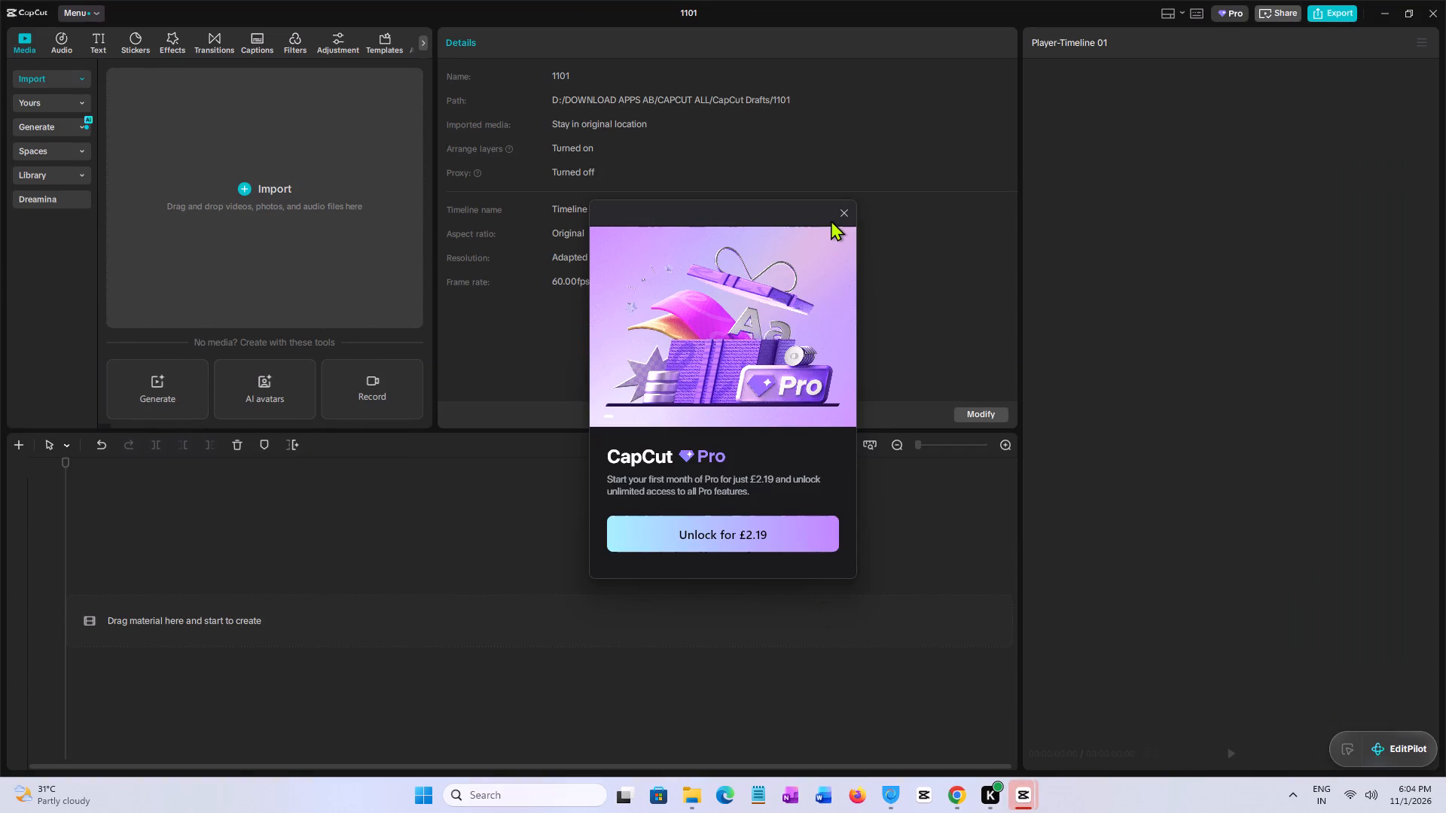
Dismiss the CapCut Pro offer and switch to File Explorer's VLOX folder.
left_click(846, 211)
left_click(687, 807)
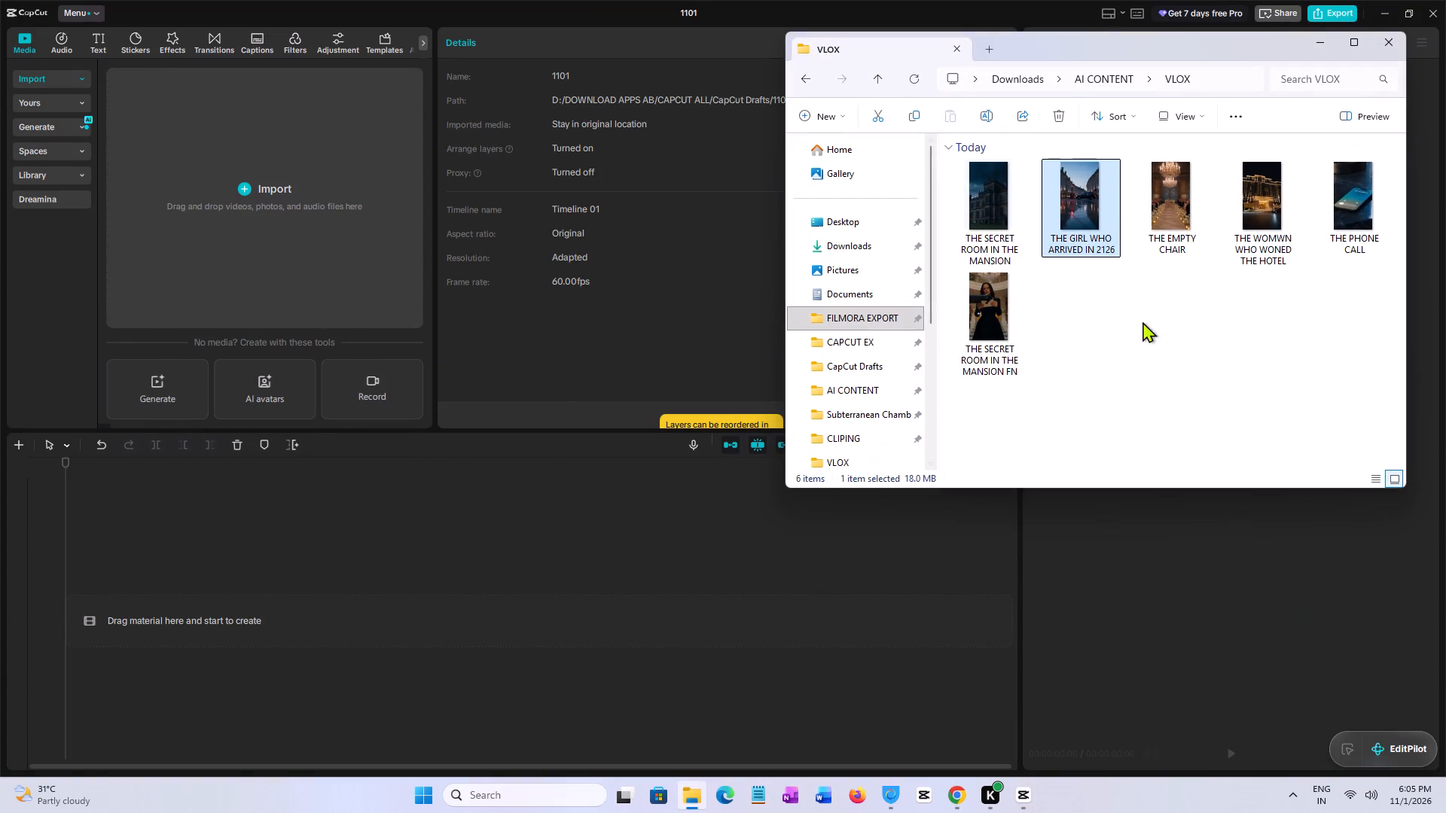
Preview the THE EMPTY CHAIR video from the VLOX folder, and put away the preview and the folder window.
scroll(1233, 367, "up", 1)
double_click(1171, 179)
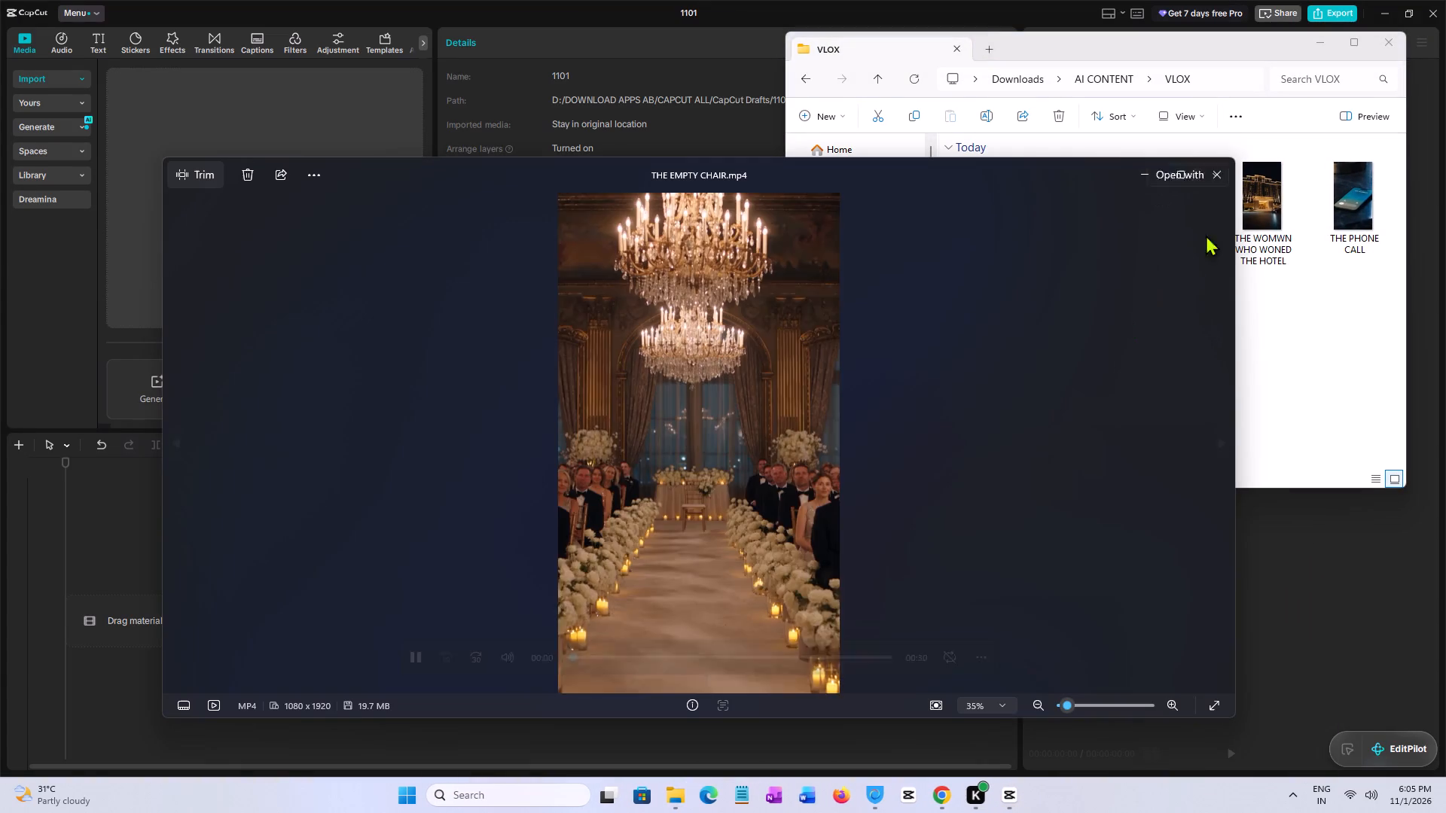
left_click(1218, 178)
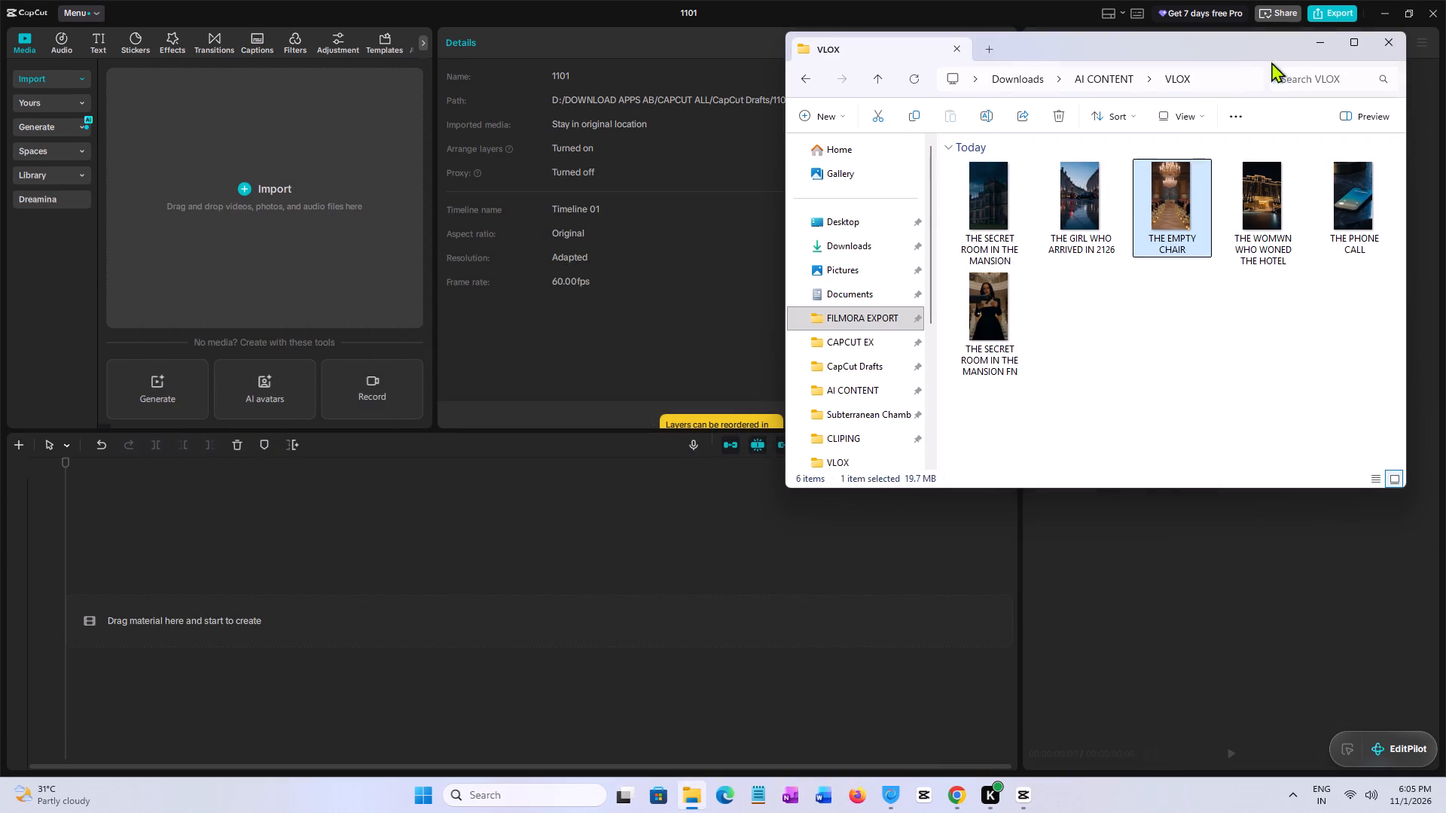
left_click(1316, 44)
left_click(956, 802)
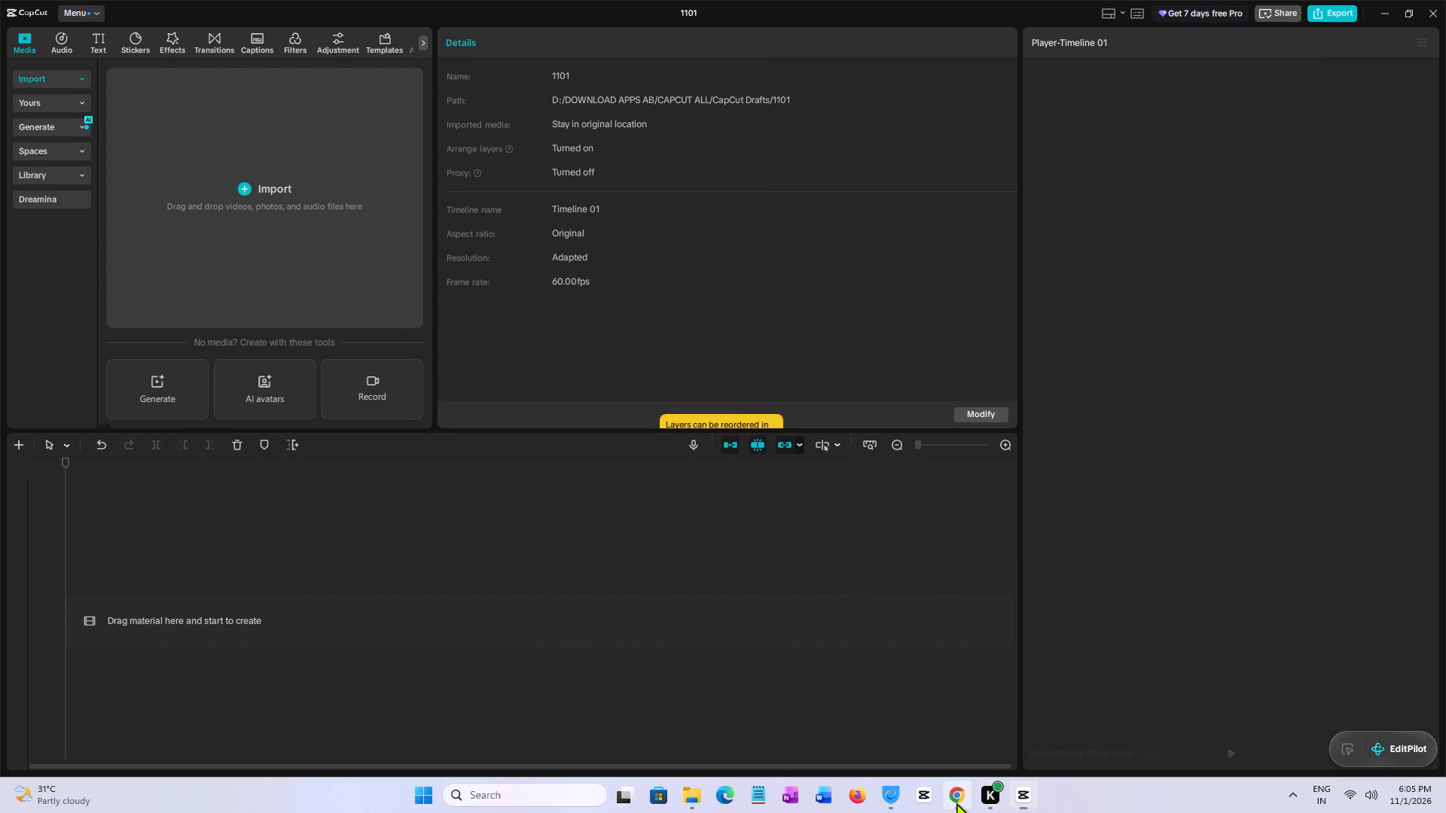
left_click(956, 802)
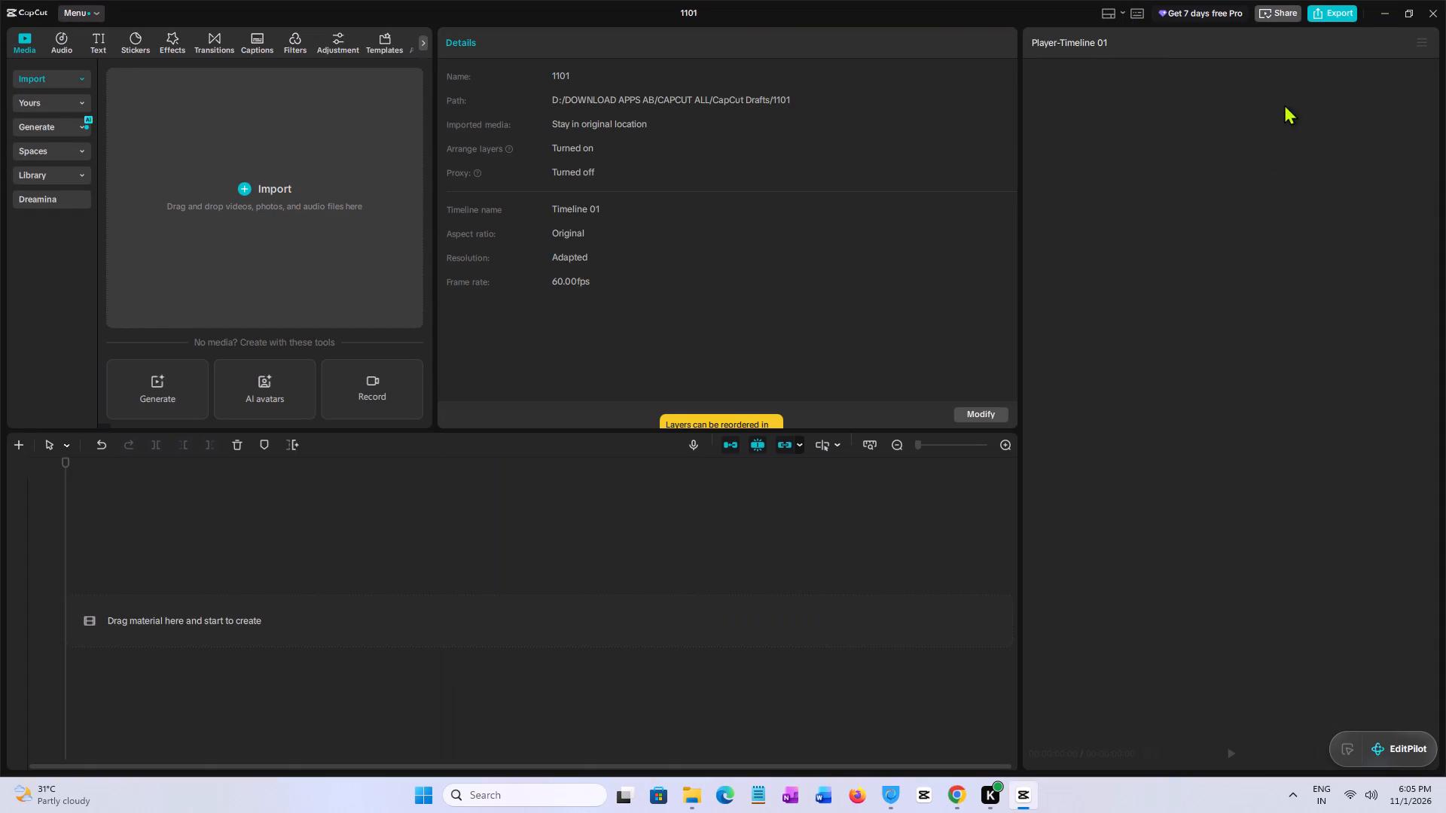
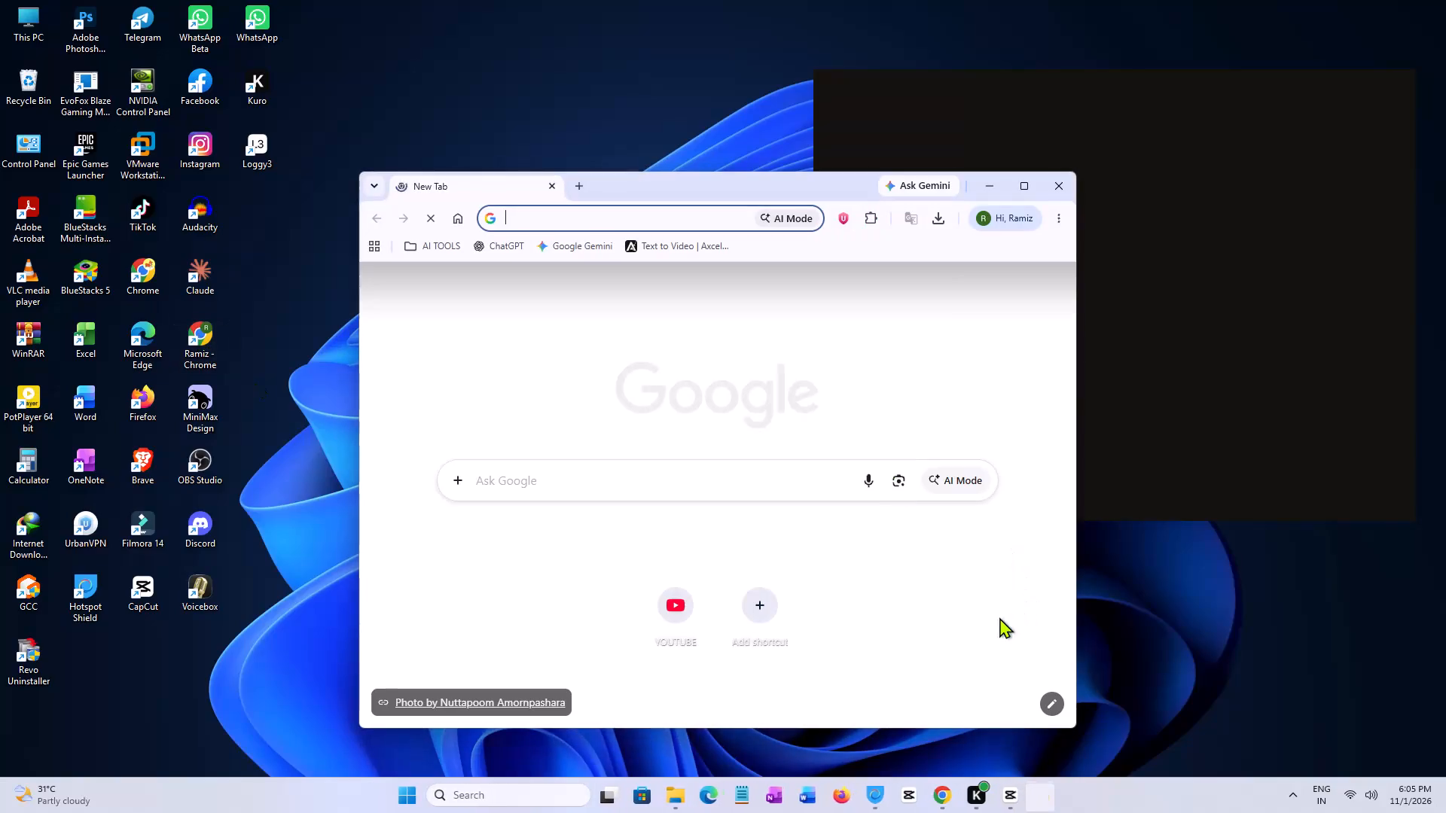
Start the UrbanVPN browser extension's connection with United Kingdom (UK) as the location, in a maximized Chrome window.
left_click(1031, 187)
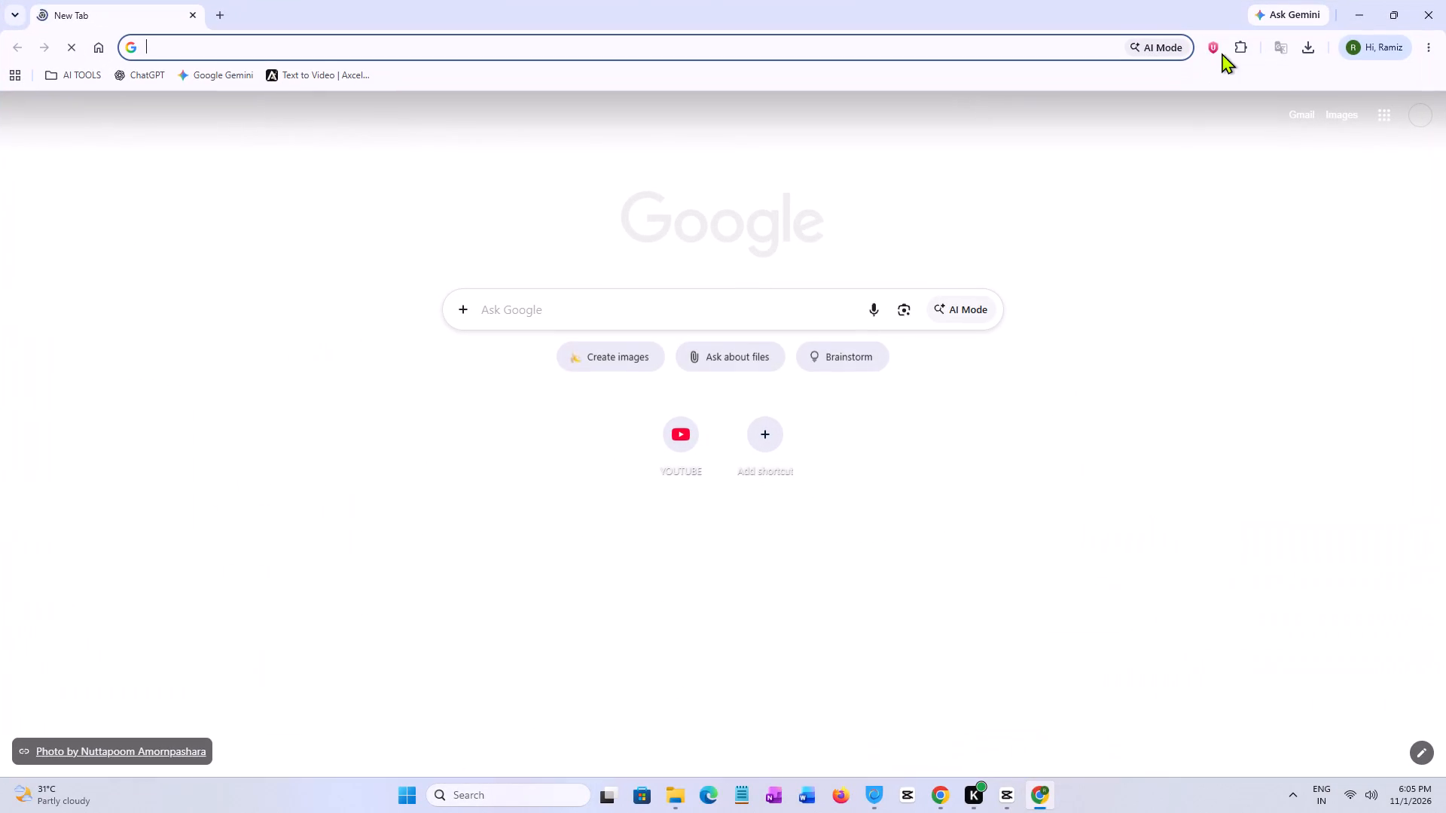
left_click(1213, 46)
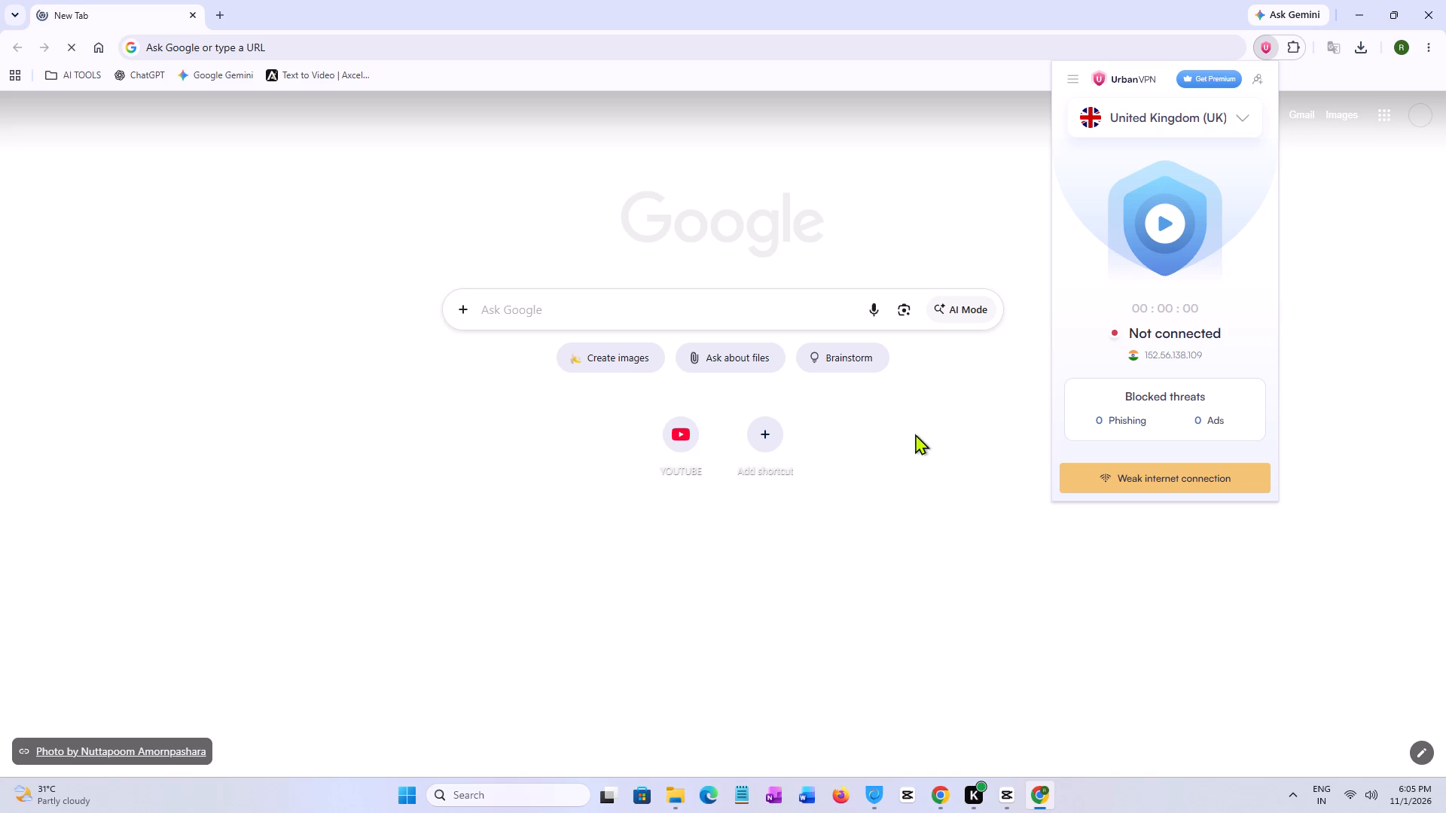
left_click(1153, 237)
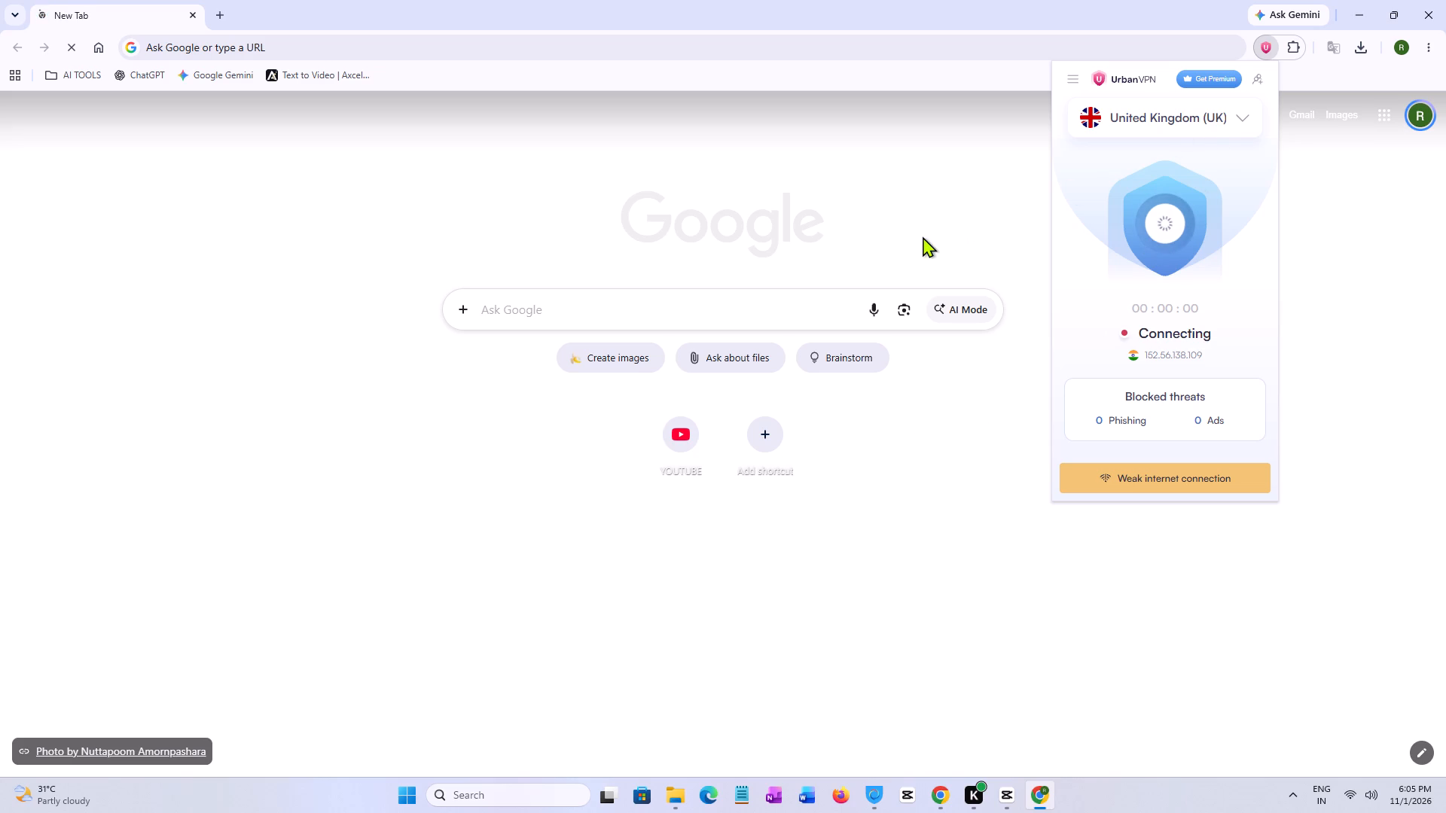
left_click(255, 236)
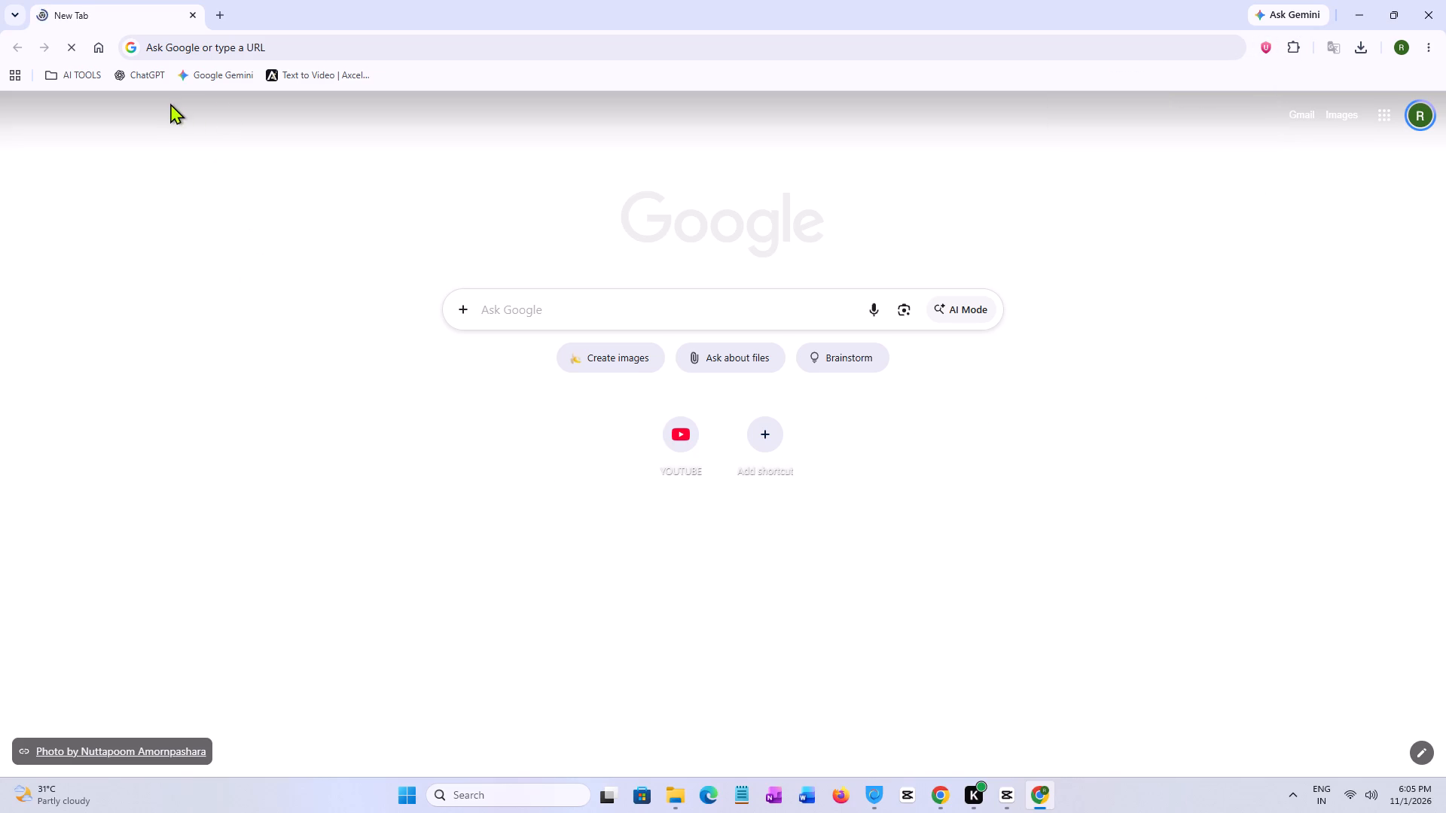
Open the bookmarked Axcel Text to Video page and restore the browser window to its smaller size.
left_click(313, 71)
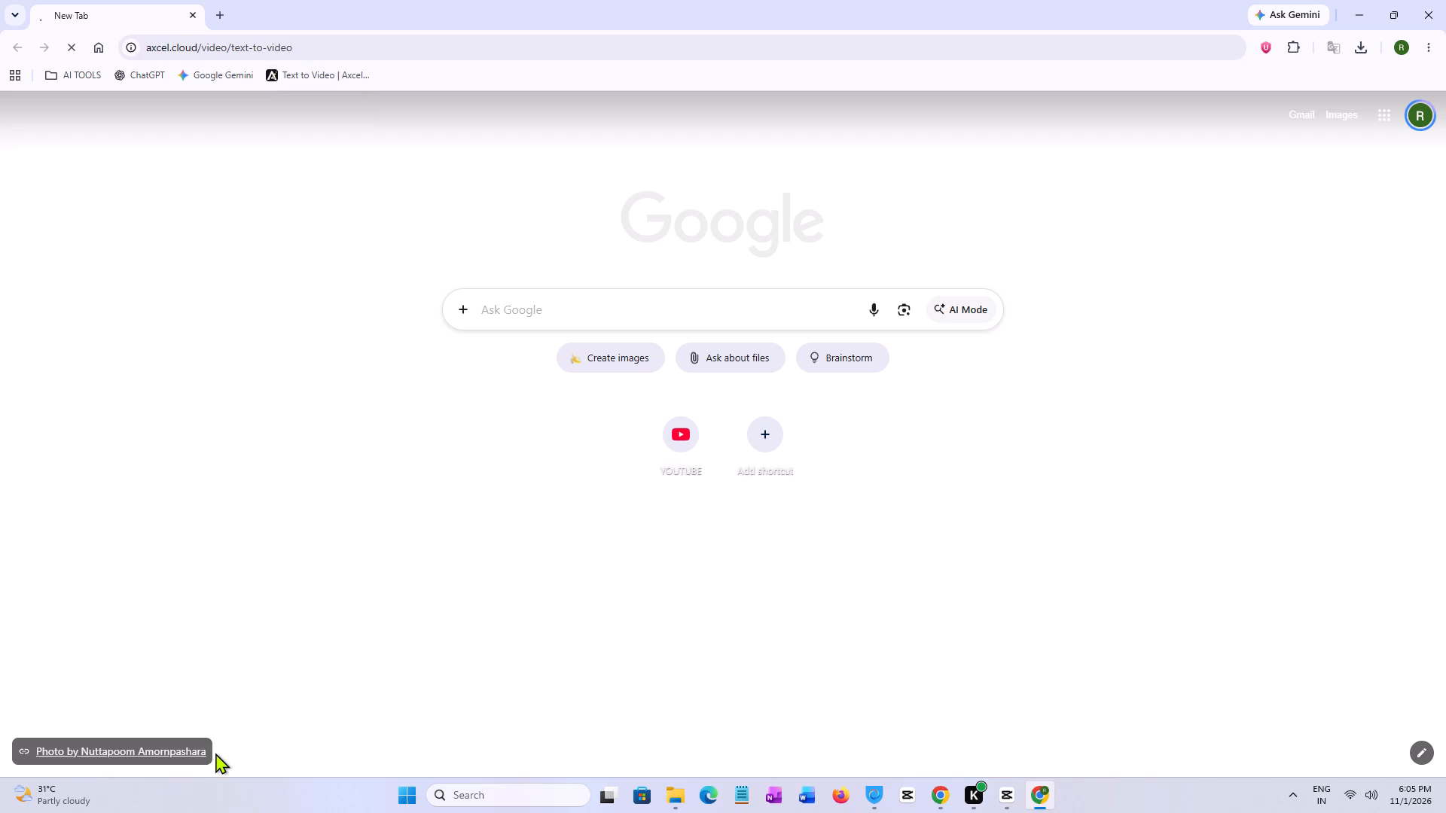
left_click(1398, 19)
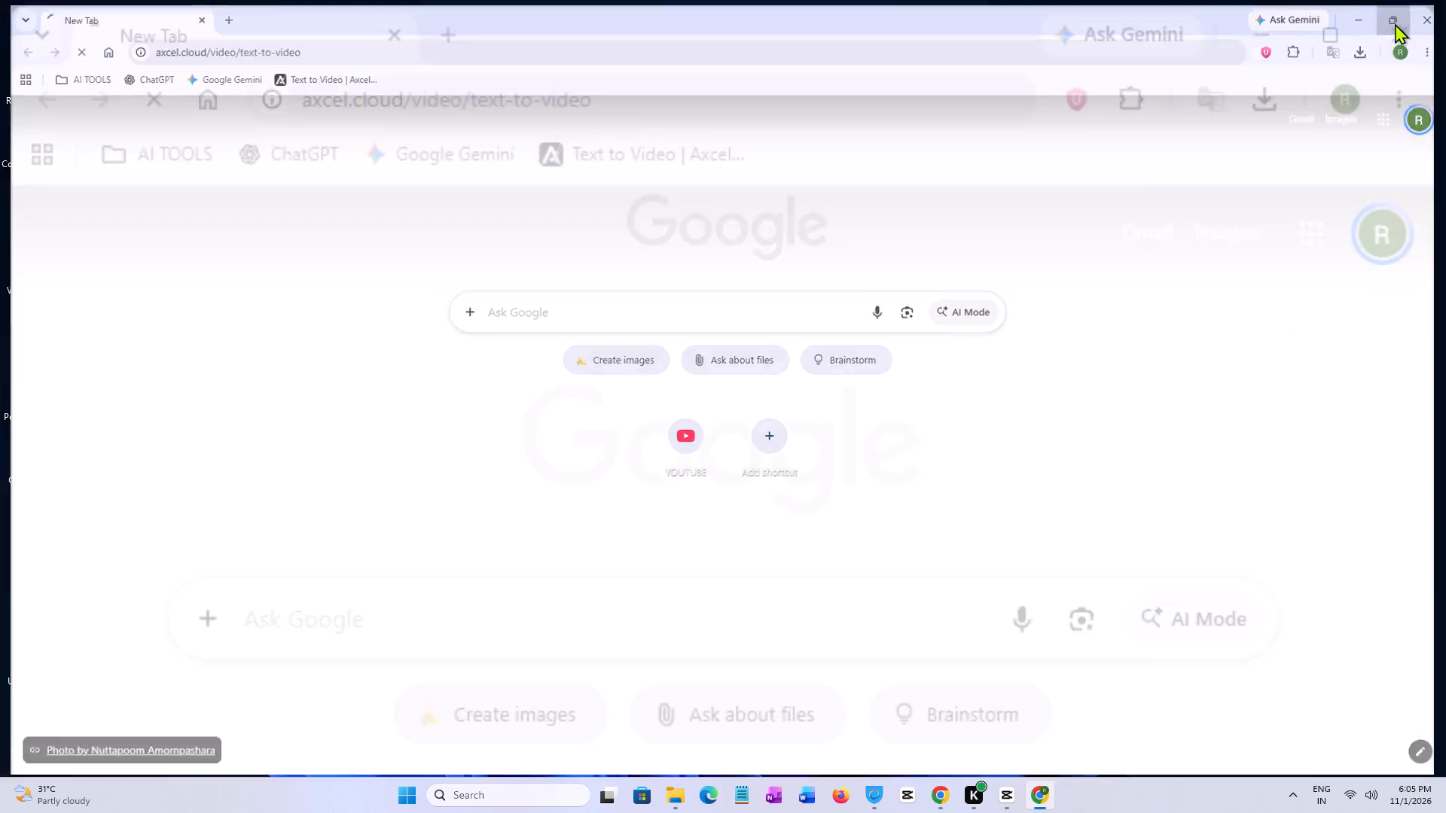
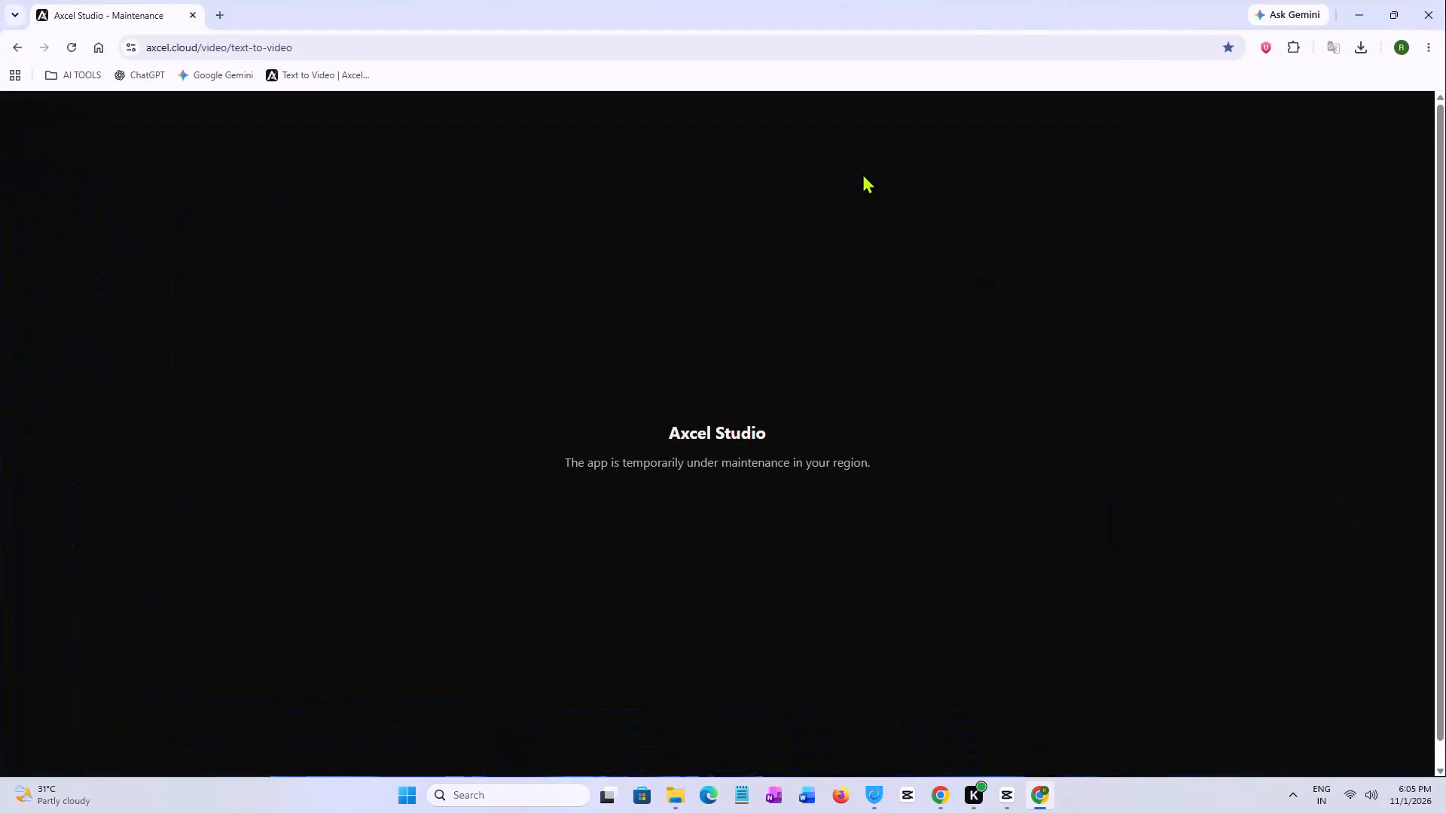
Check the UrbanVPN connection to United Kingdom (UK) and reload the Axcel Text to Video page.
left_click(1261, 55)
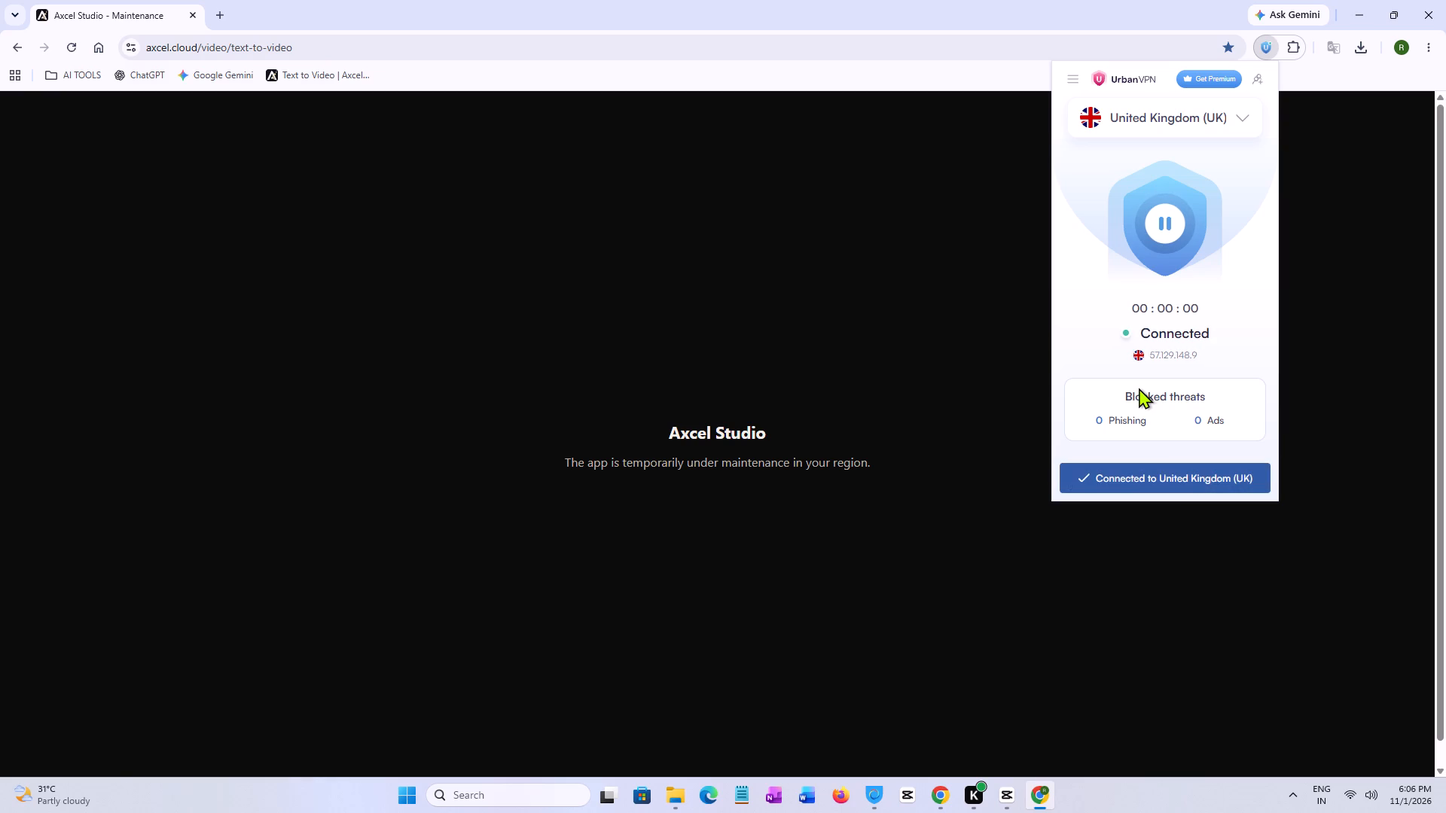
left_click(72, 48)
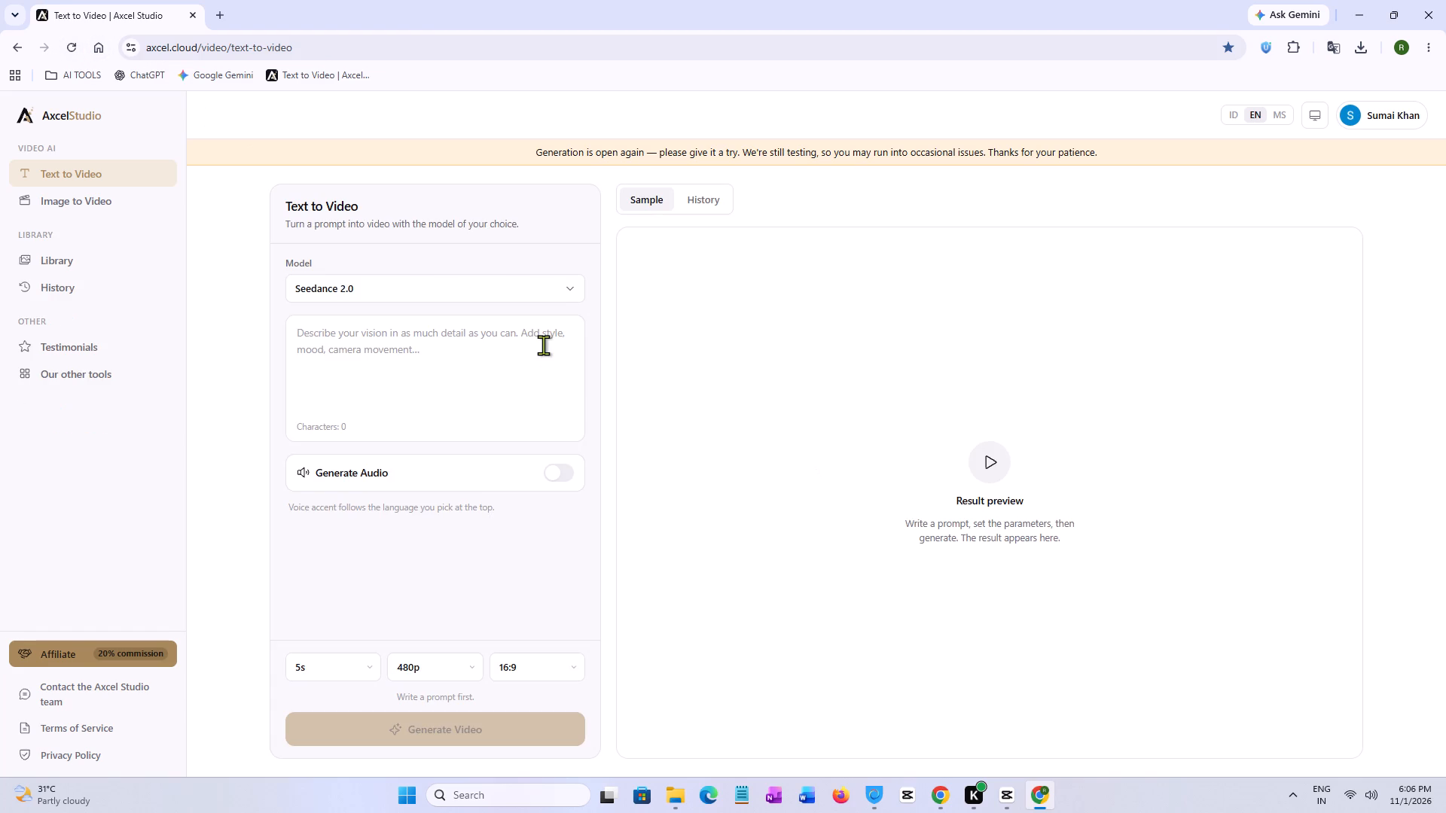
Open the red-and-white cheer squad clip from the Text to Video history and start downloading its final result.
left_click(692, 204)
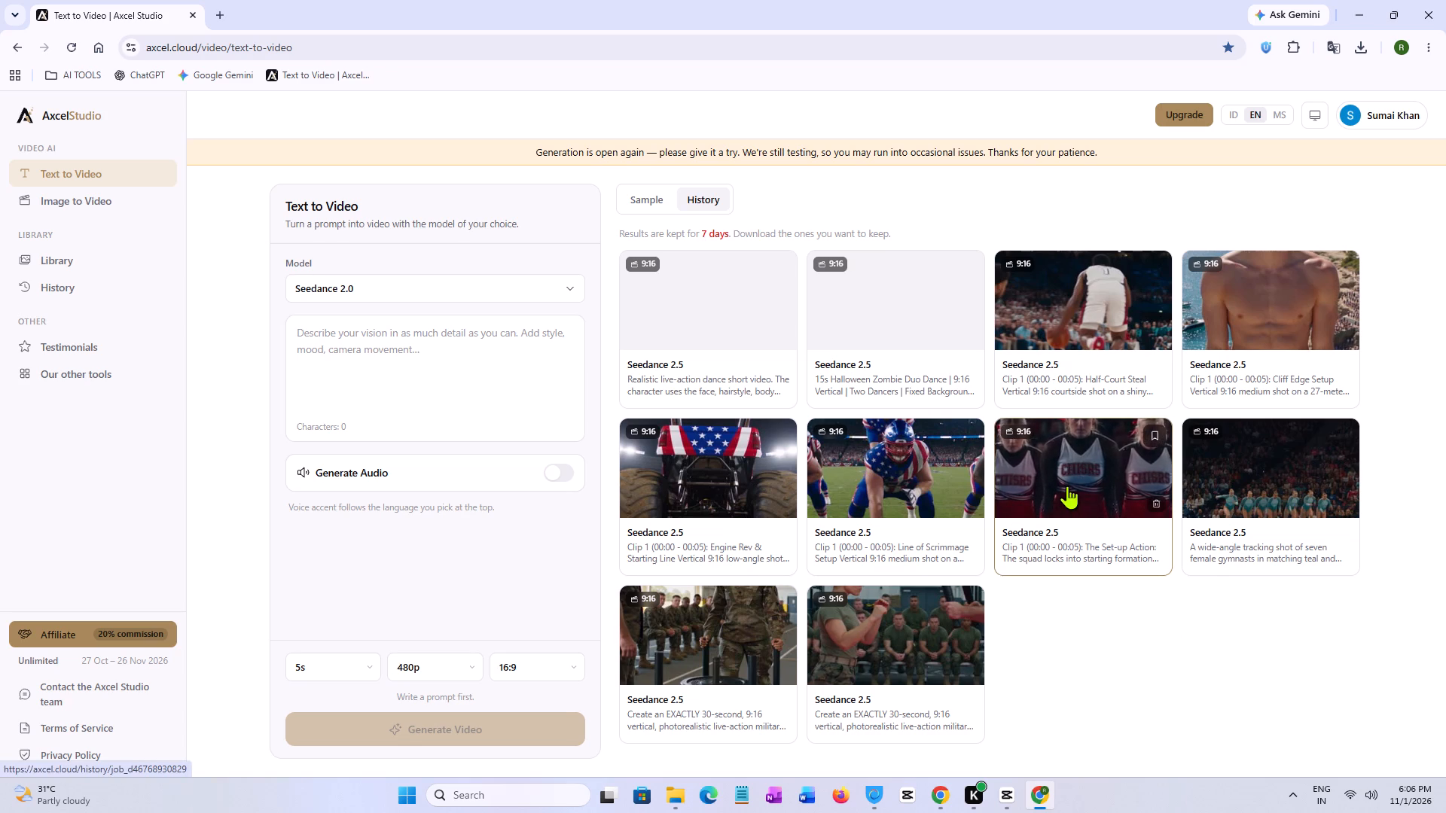
left_click(1067, 486)
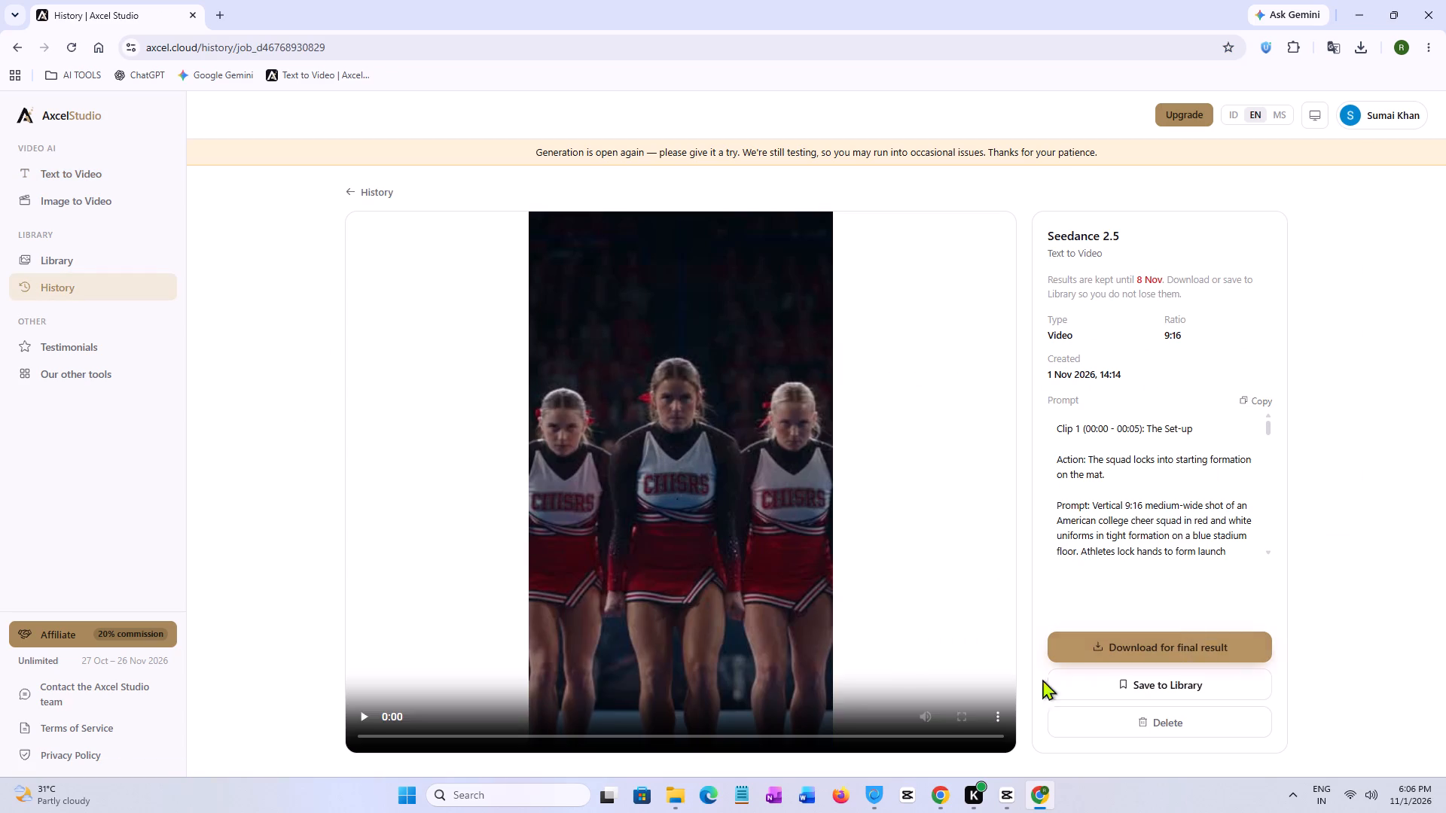
left_click(1124, 648)
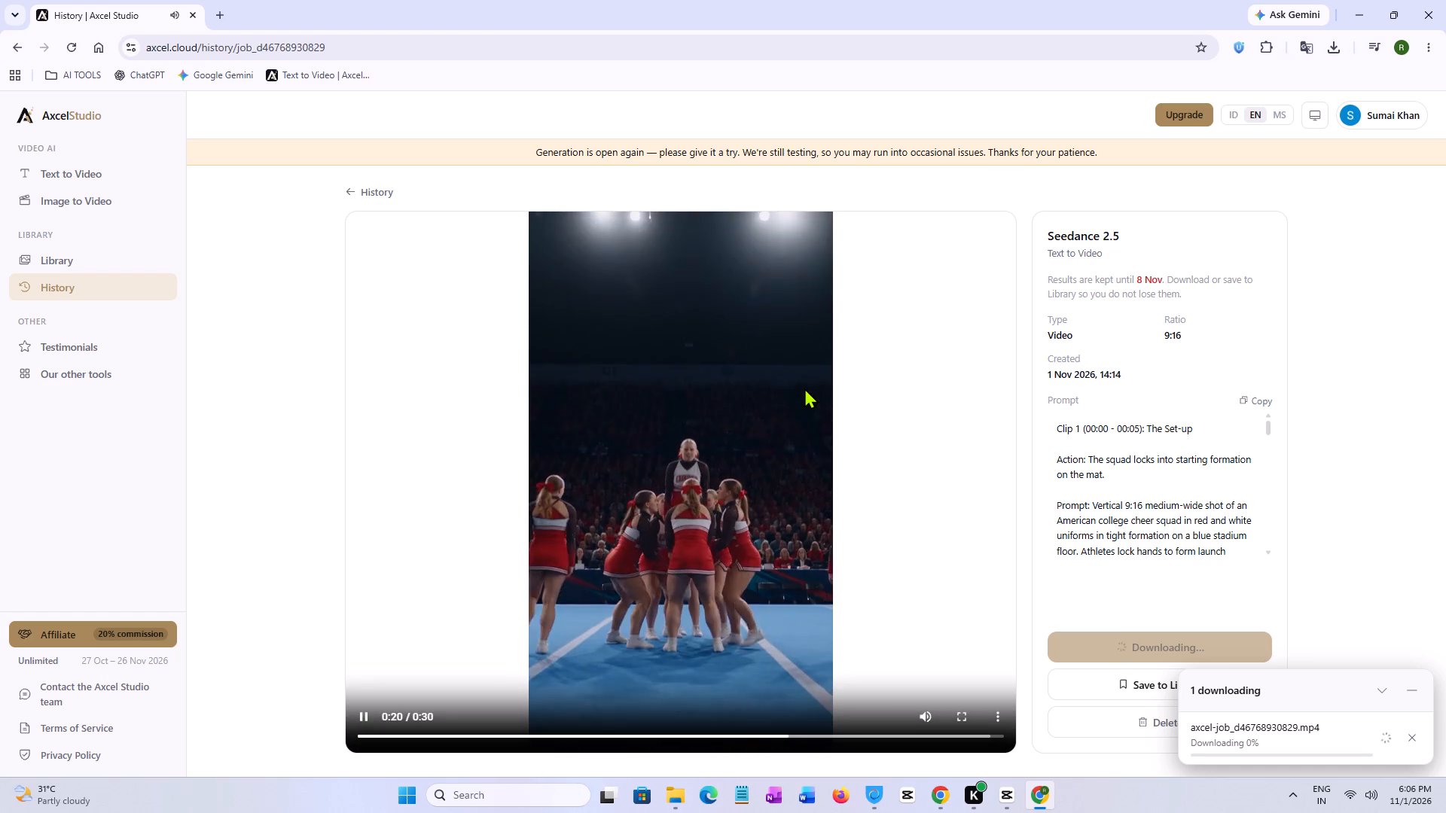
Watch the cheer squad clip's preview, pausing and resuming playback while the file downloads.
left_click(362, 711)
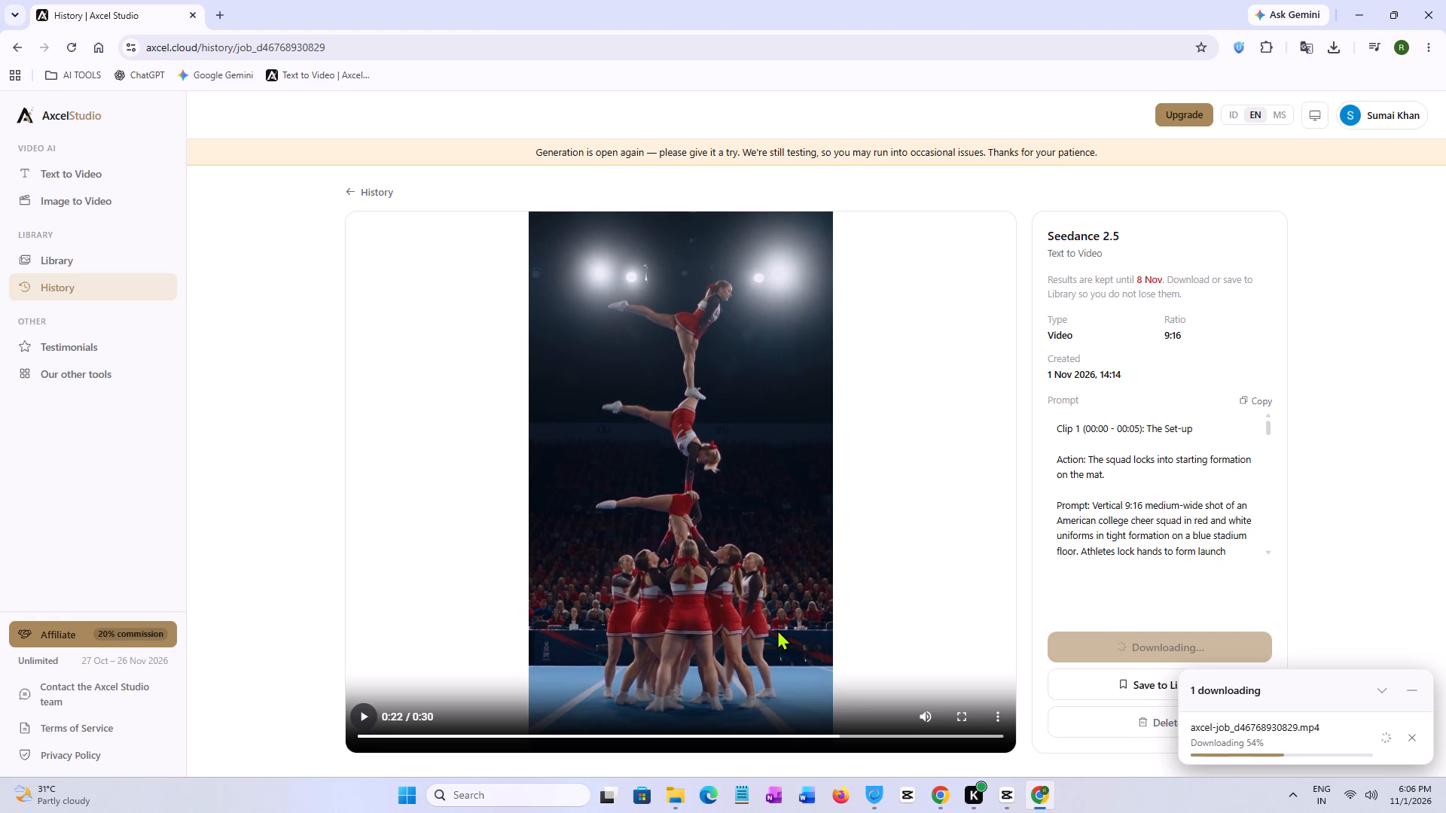
left_click(367, 720)
double_click(367, 720)
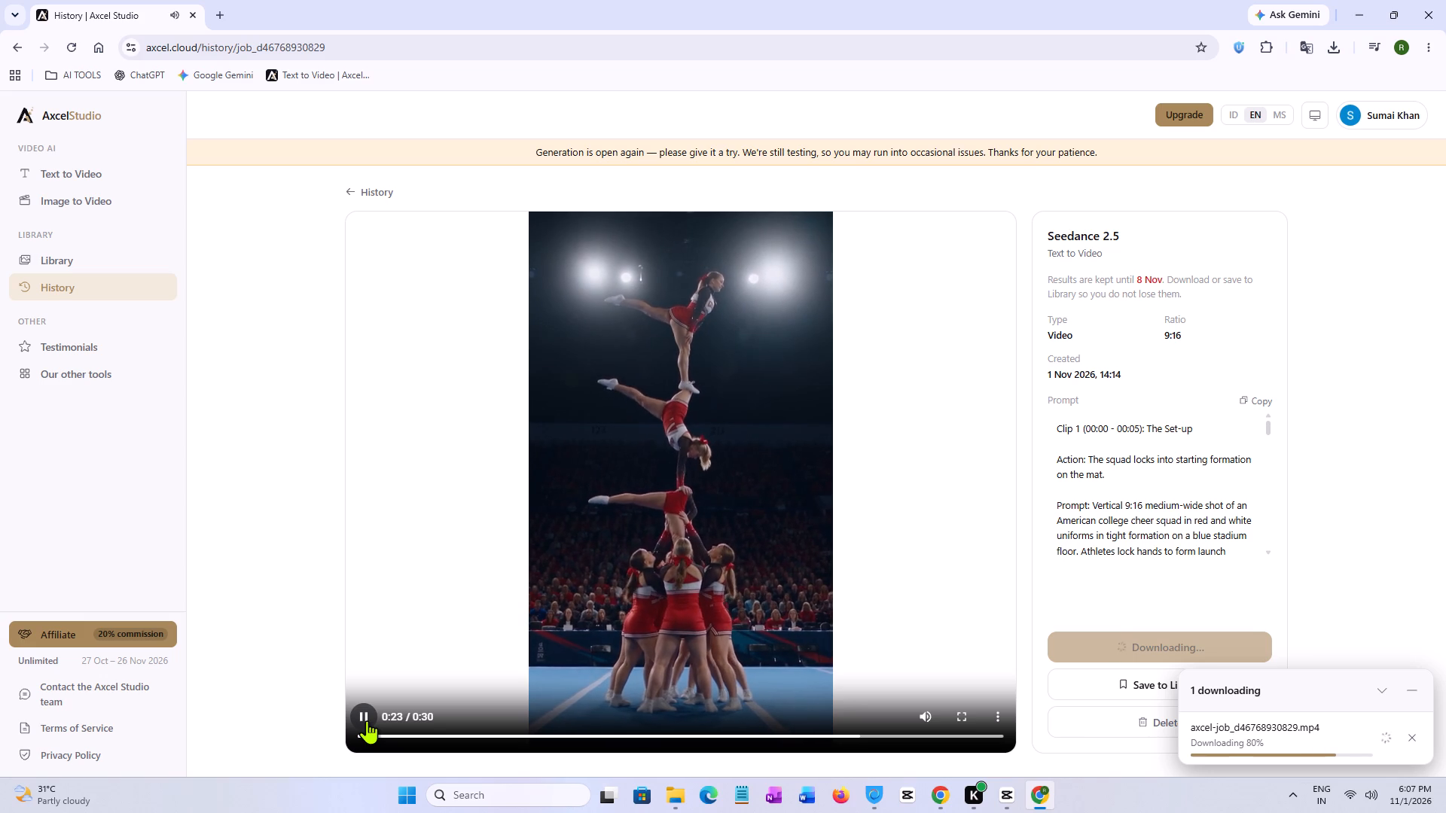
left_click(367, 720)
left_click(367, 720)
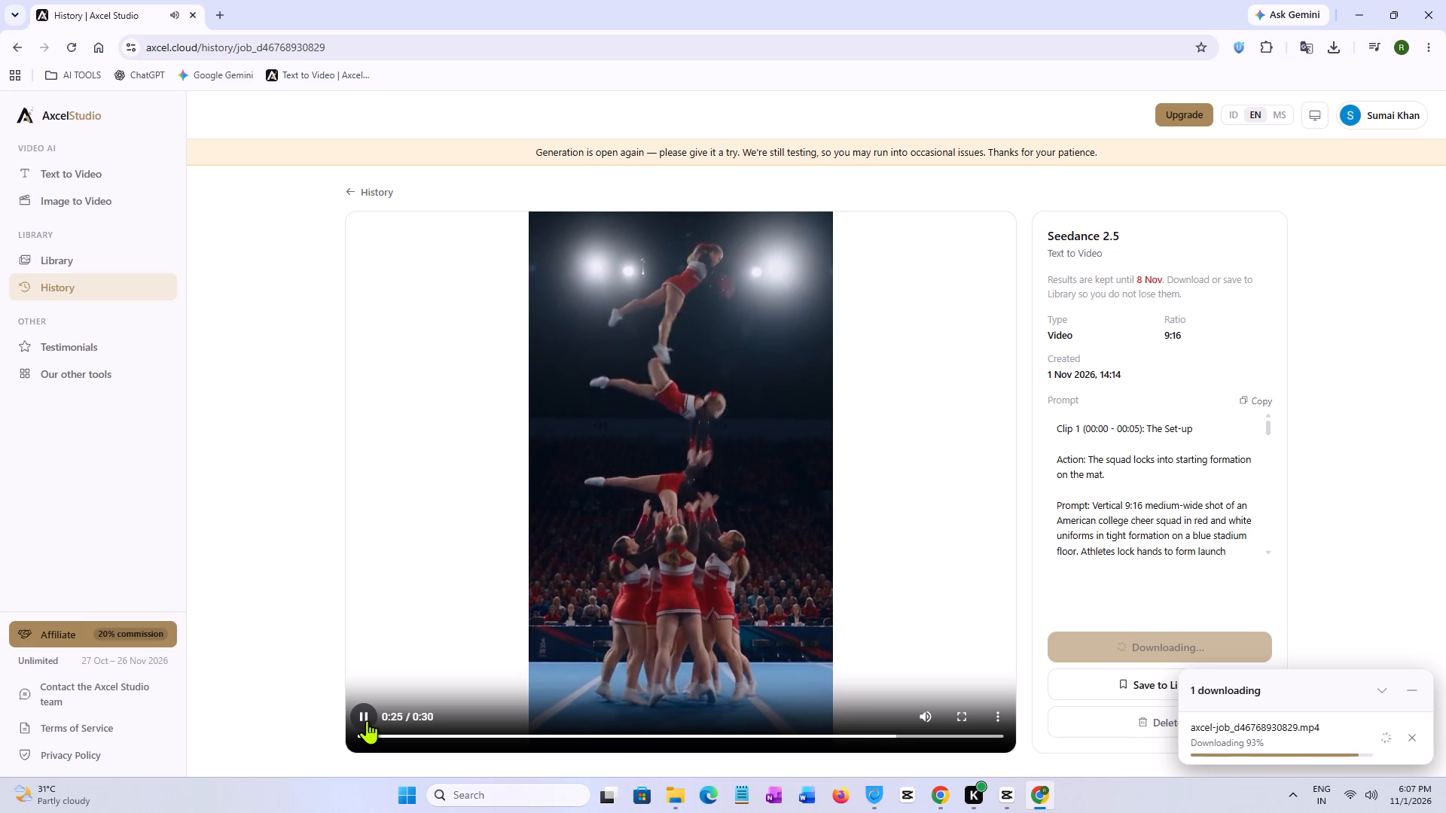
left_click(367, 720)
double_click(367, 720)
left_click(367, 720)
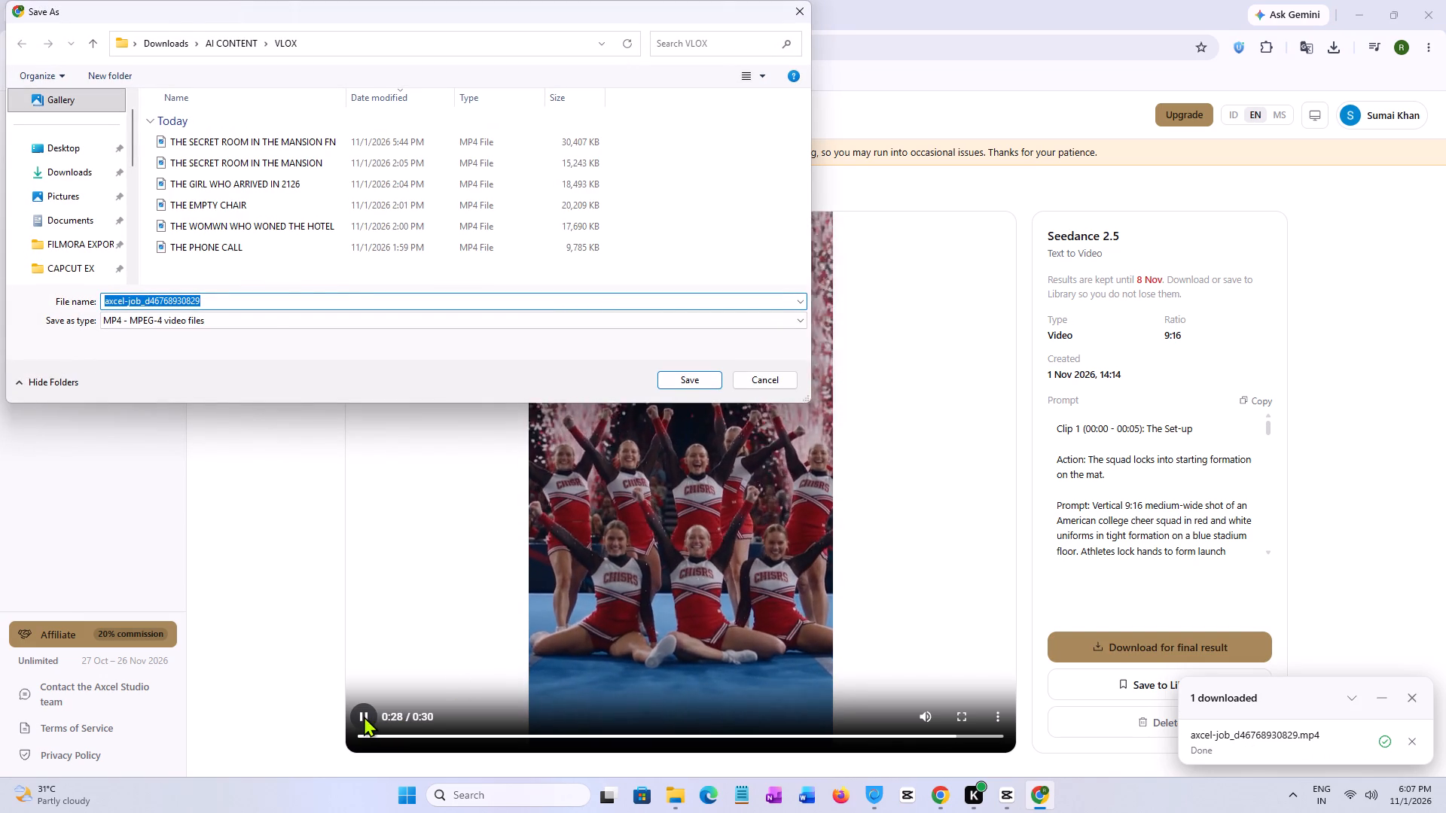
left_click(364, 716)
left_click(368, 721)
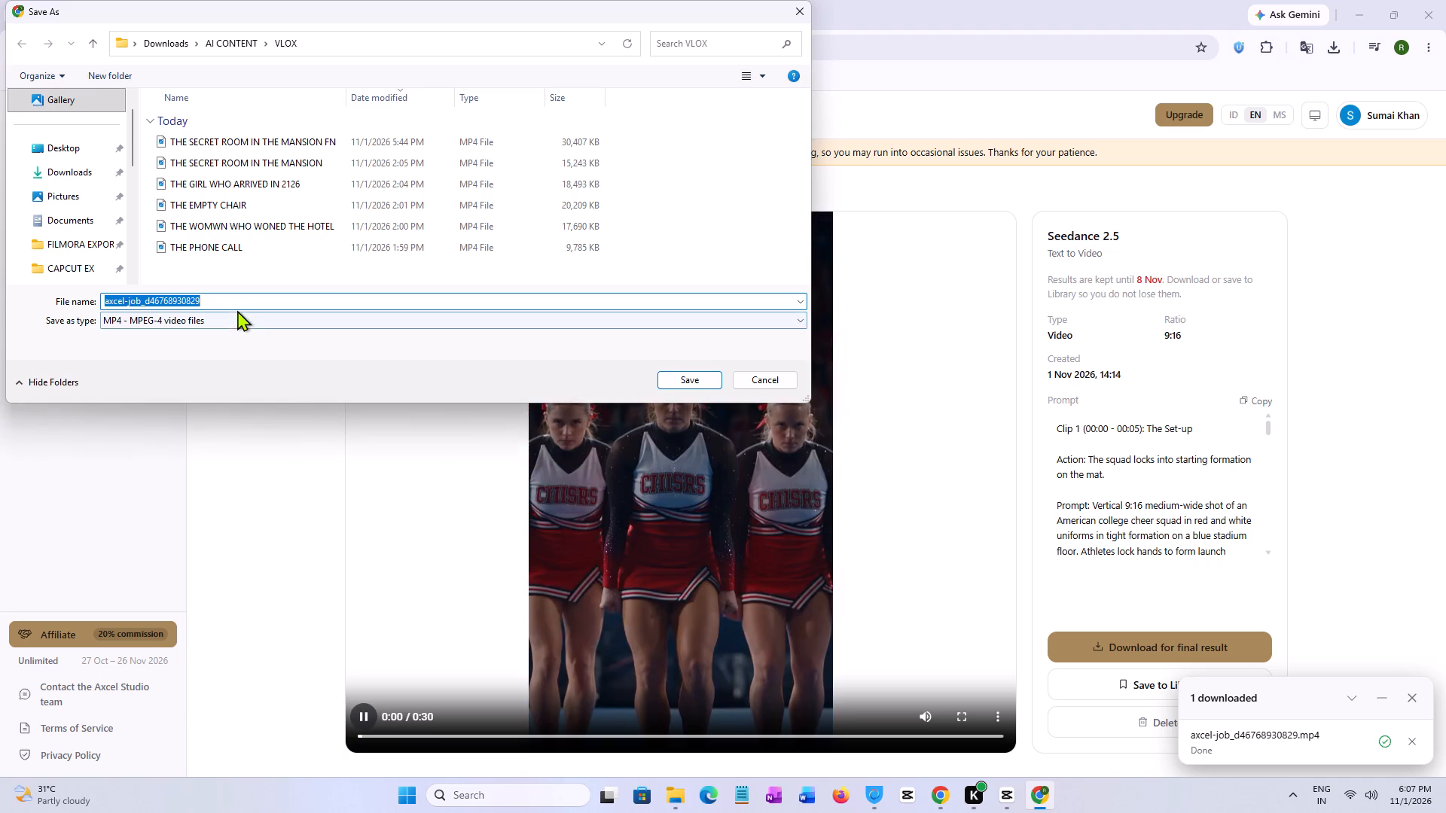
left_click(697, 388)
left_click(365, 714)
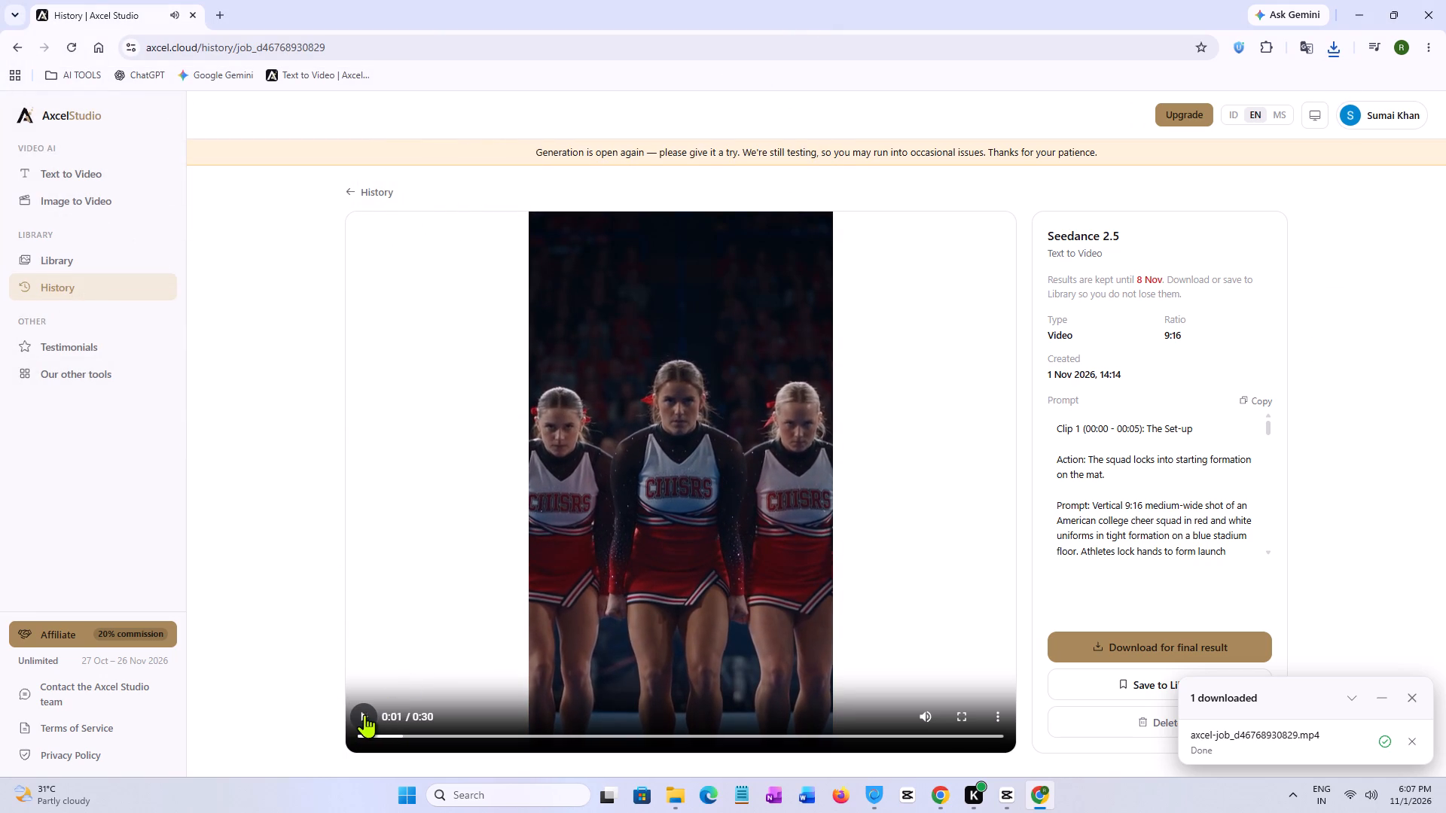
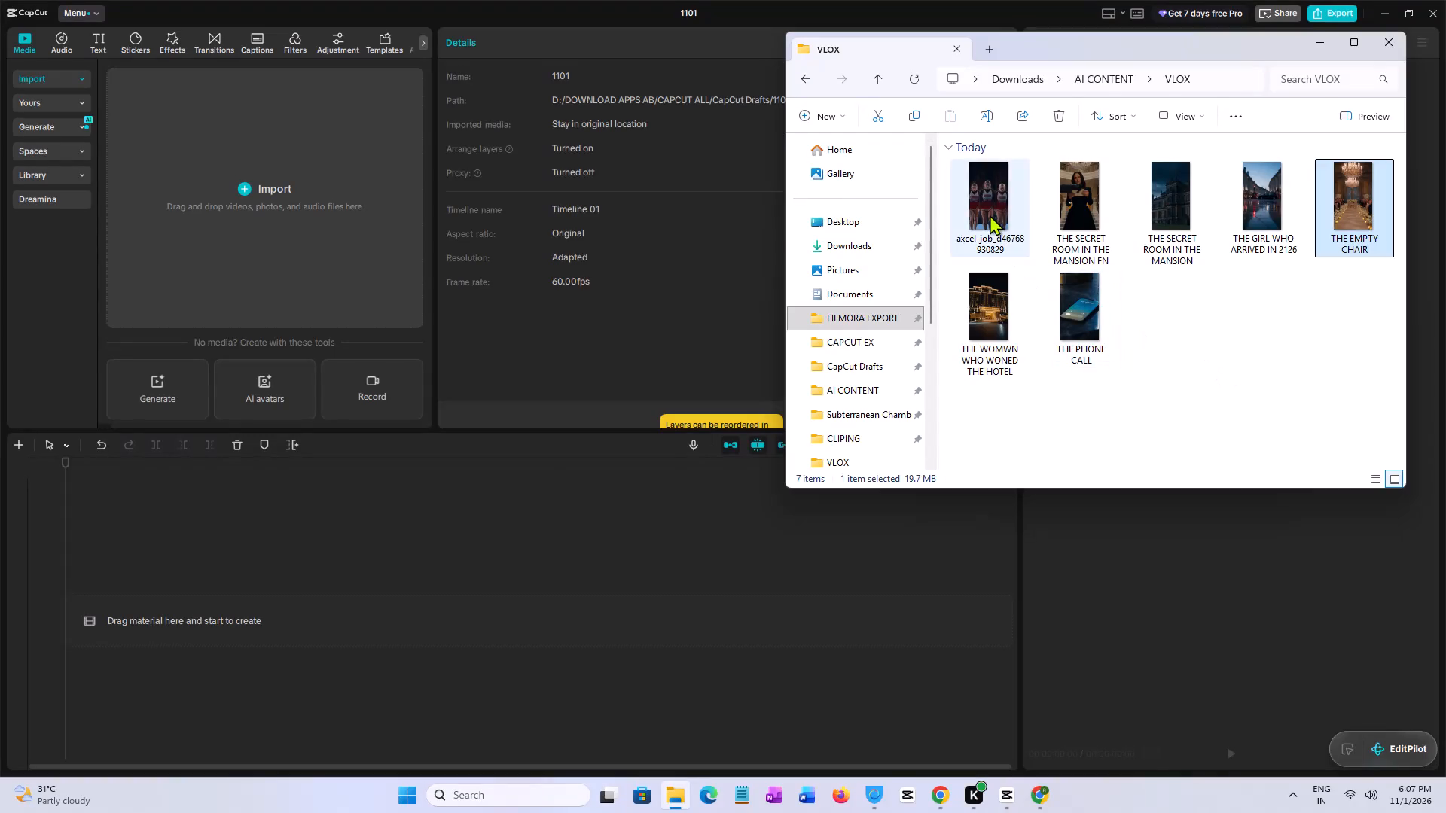
left_click_drag(999, 215, 324, 222)
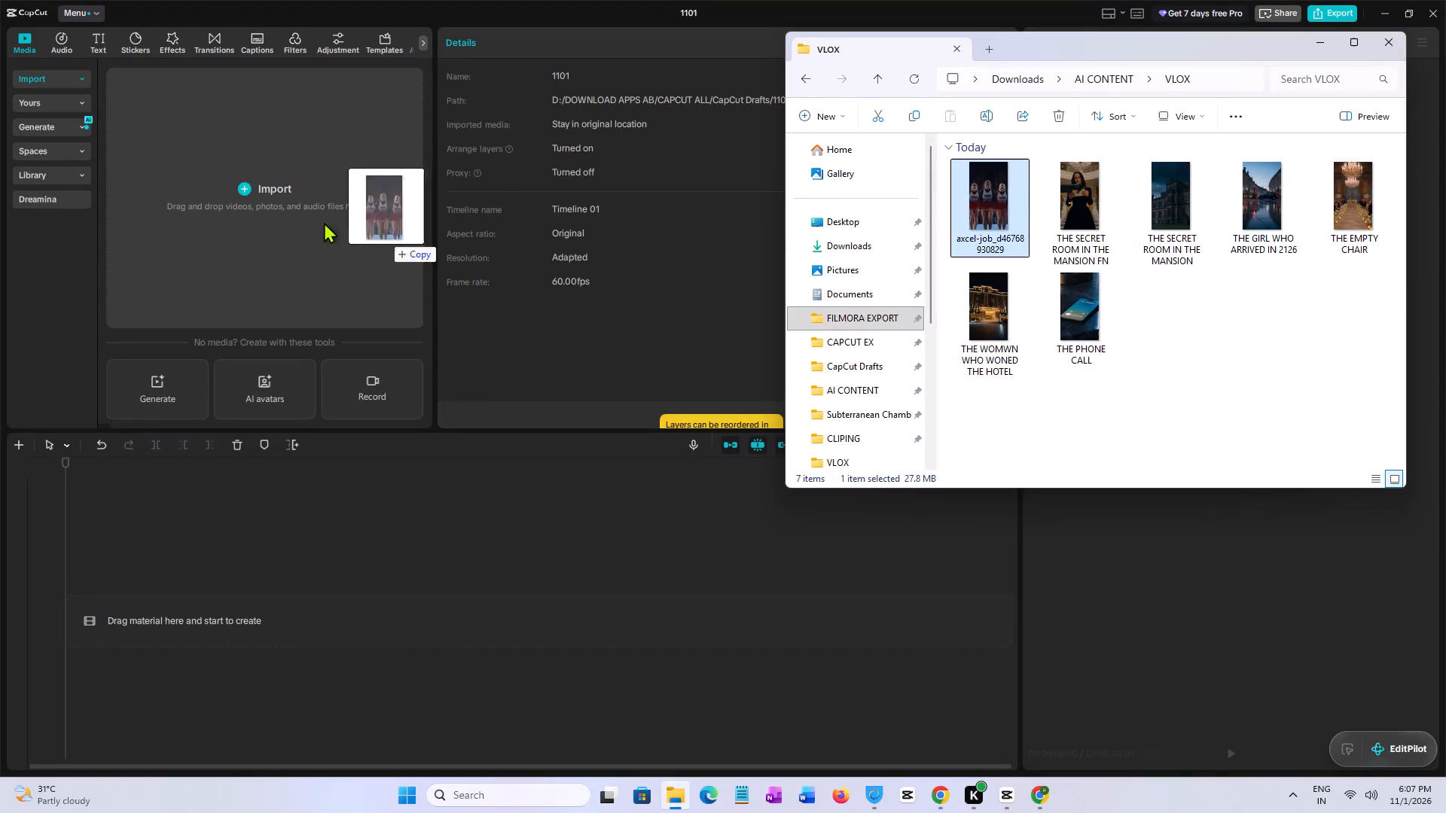
left_click_drag(324, 222, 310, 215)
left_click_drag(140, 141, 117, 614)
Play the opening of the cheer squad clip from the start of the timeline.
left_click(159, 544)
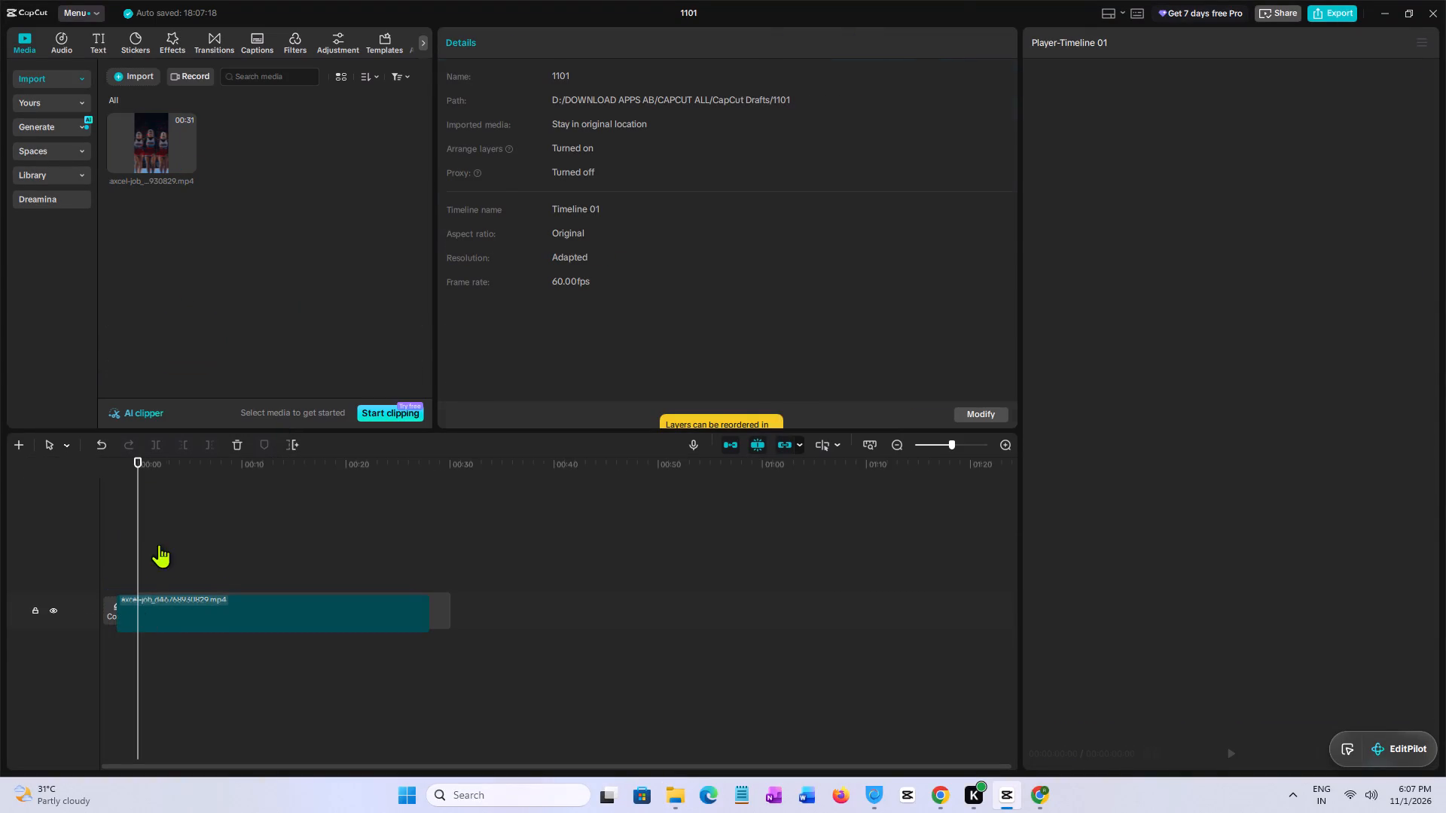
left_click_drag(161, 543, 34, 555)
key("space")
key("space")
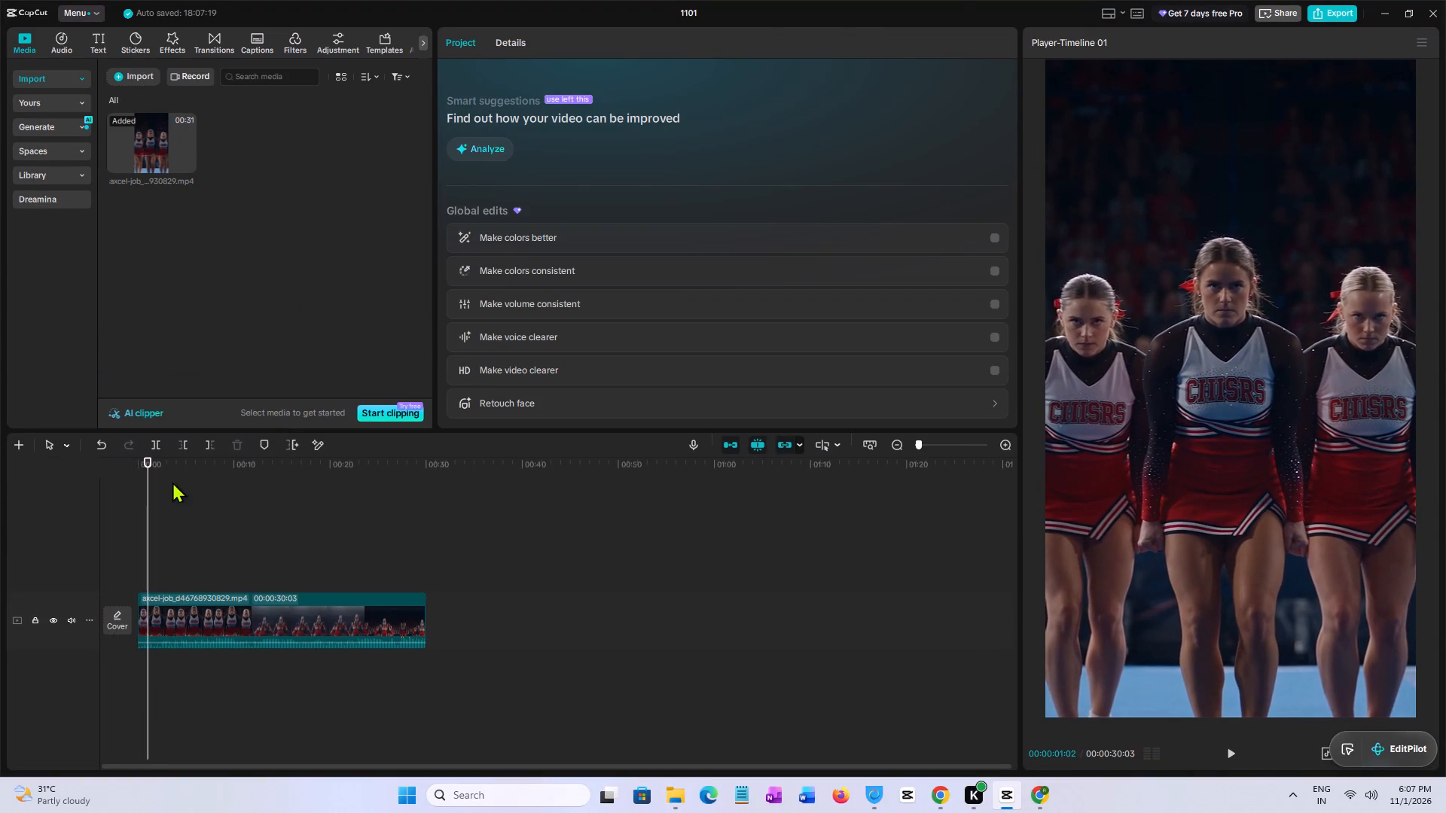
left_click(172, 482)
left_click_drag(172, 482, 5, 480)
key("space")
scroll(396, 509, "up", 5, "ctrl")
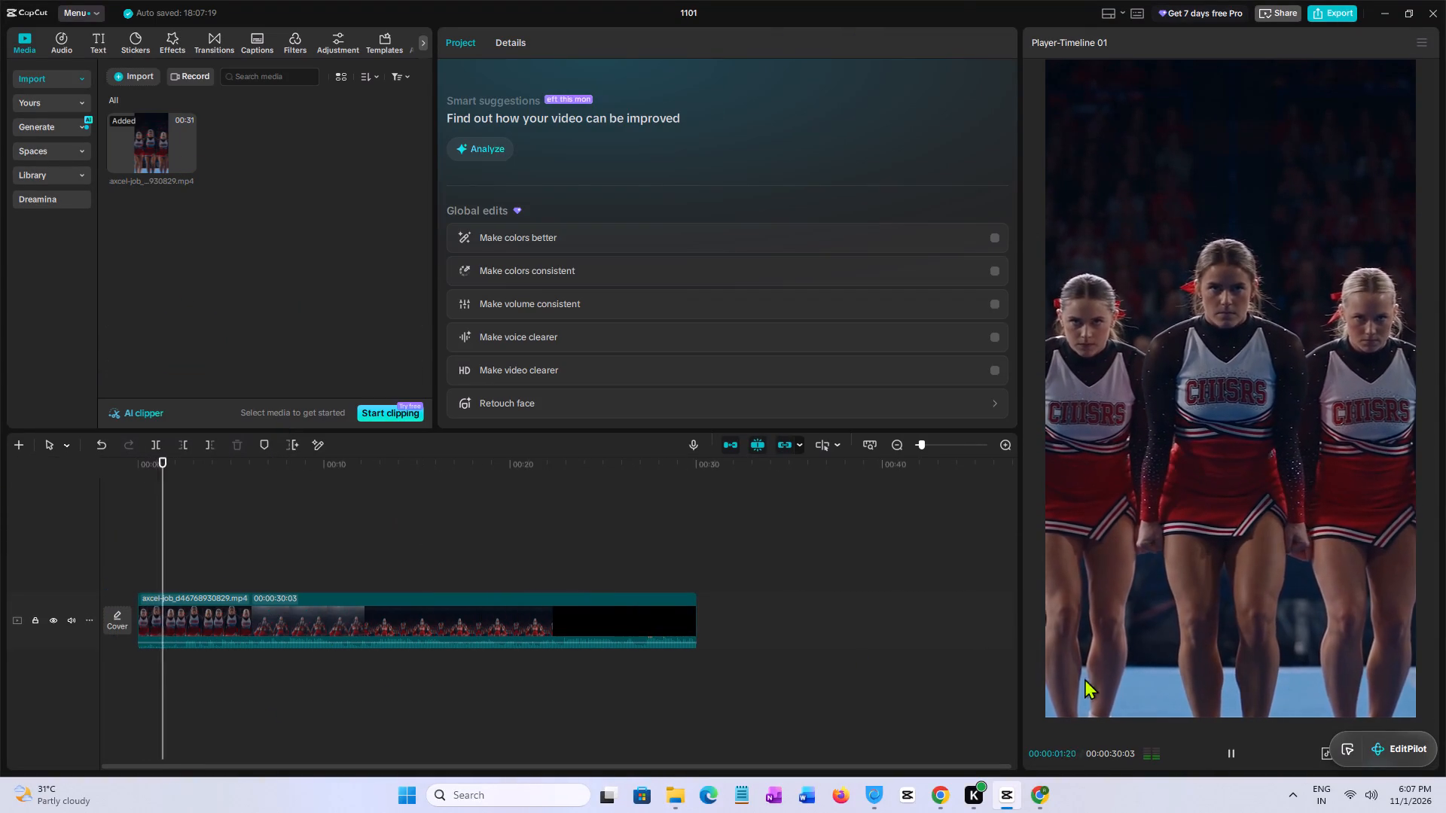
Move the EditPilot widget off the player controls and set the project's aspect ratio to 9:16.
left_click_drag(1394, 753, 934, 0, "ctrl")
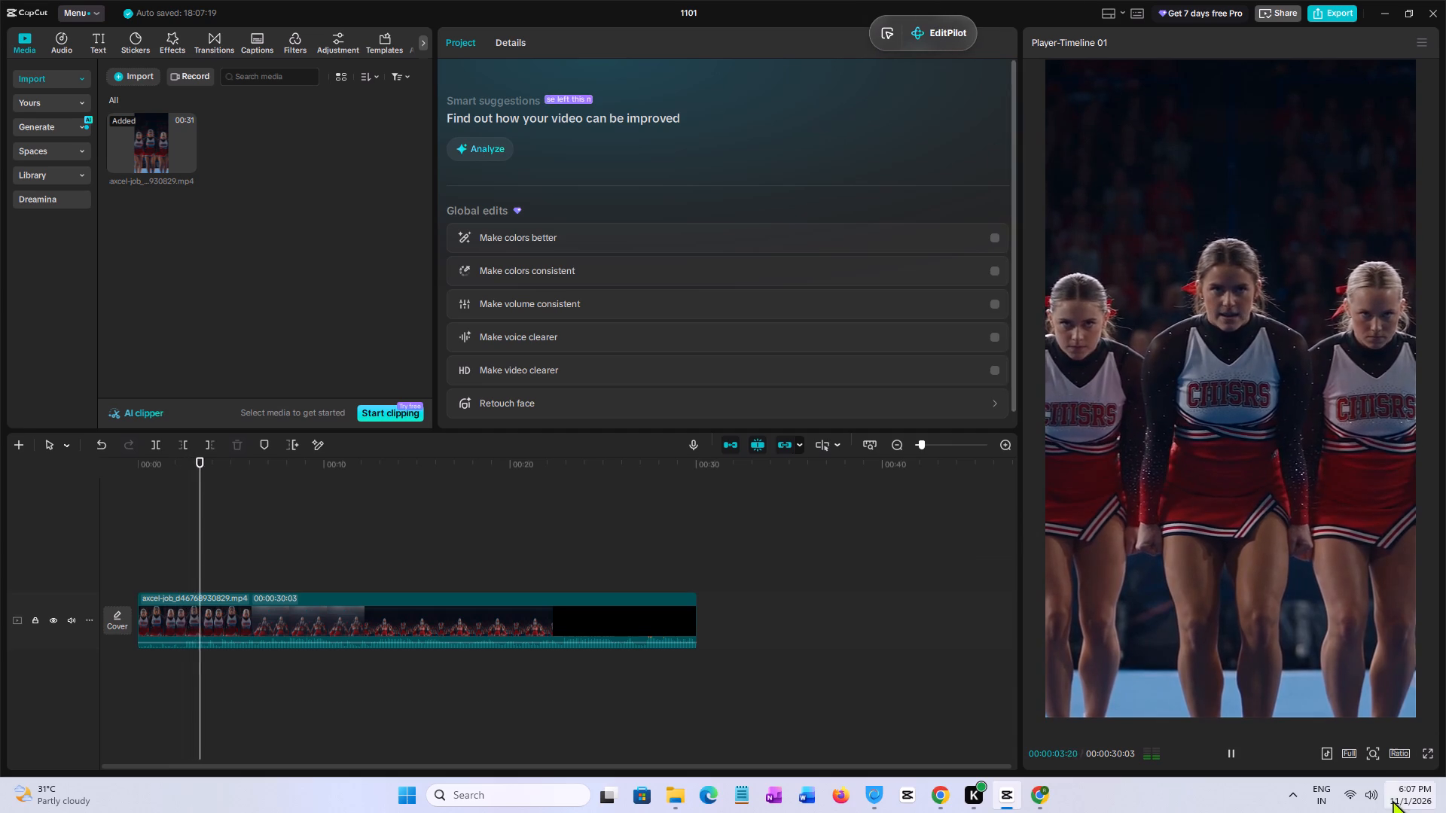
left_click(1397, 757)
left_click(1365, 699)
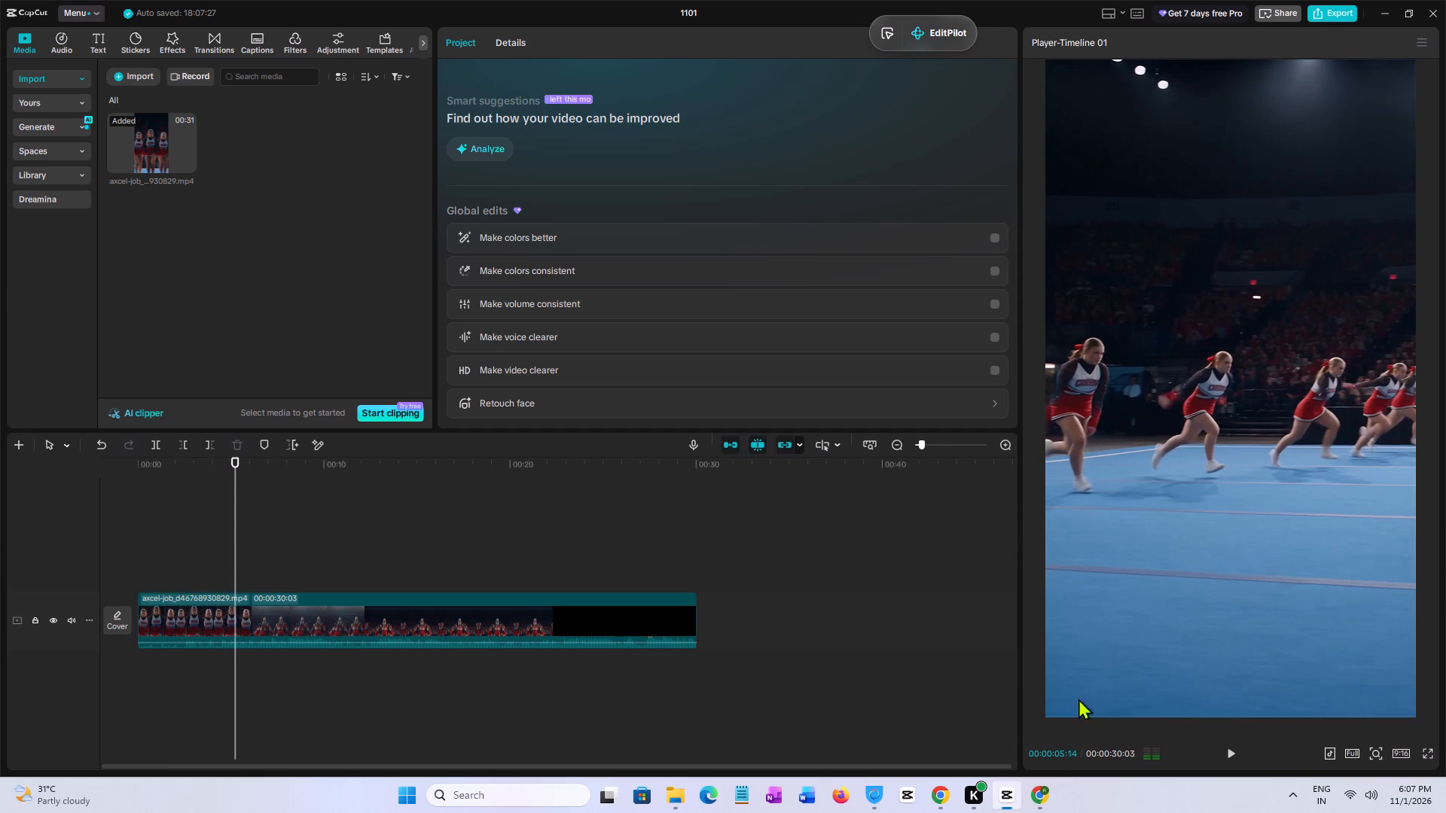
Replay the clip's first six seconds repeatedly to find where the close-up of the cheerleaders changes to the tumbling shot.
double_click(185, 574)
left_click_drag(185, 574, 0, 574)
key("space")
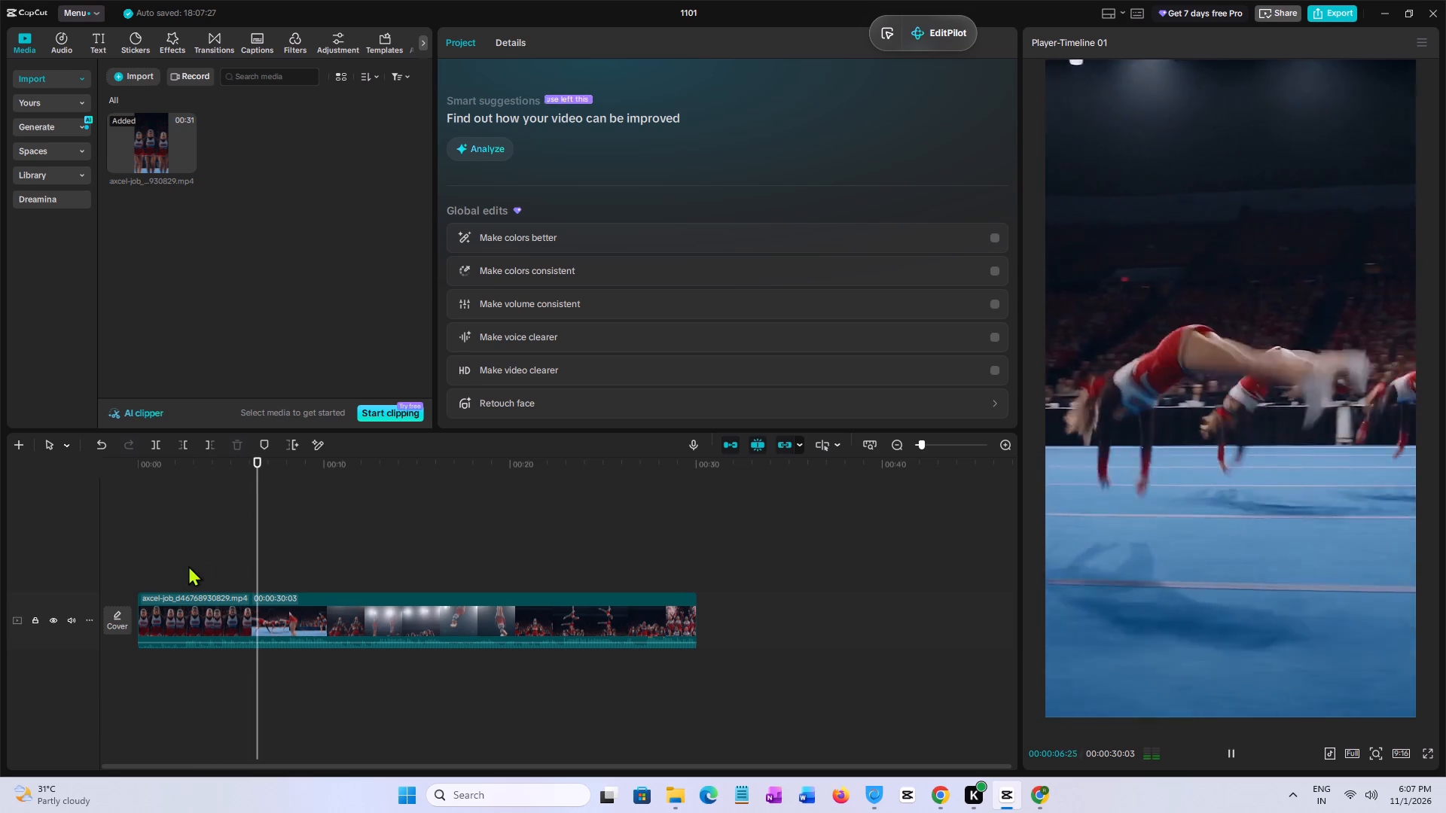
key("space")
left_click(172, 565)
key("space")
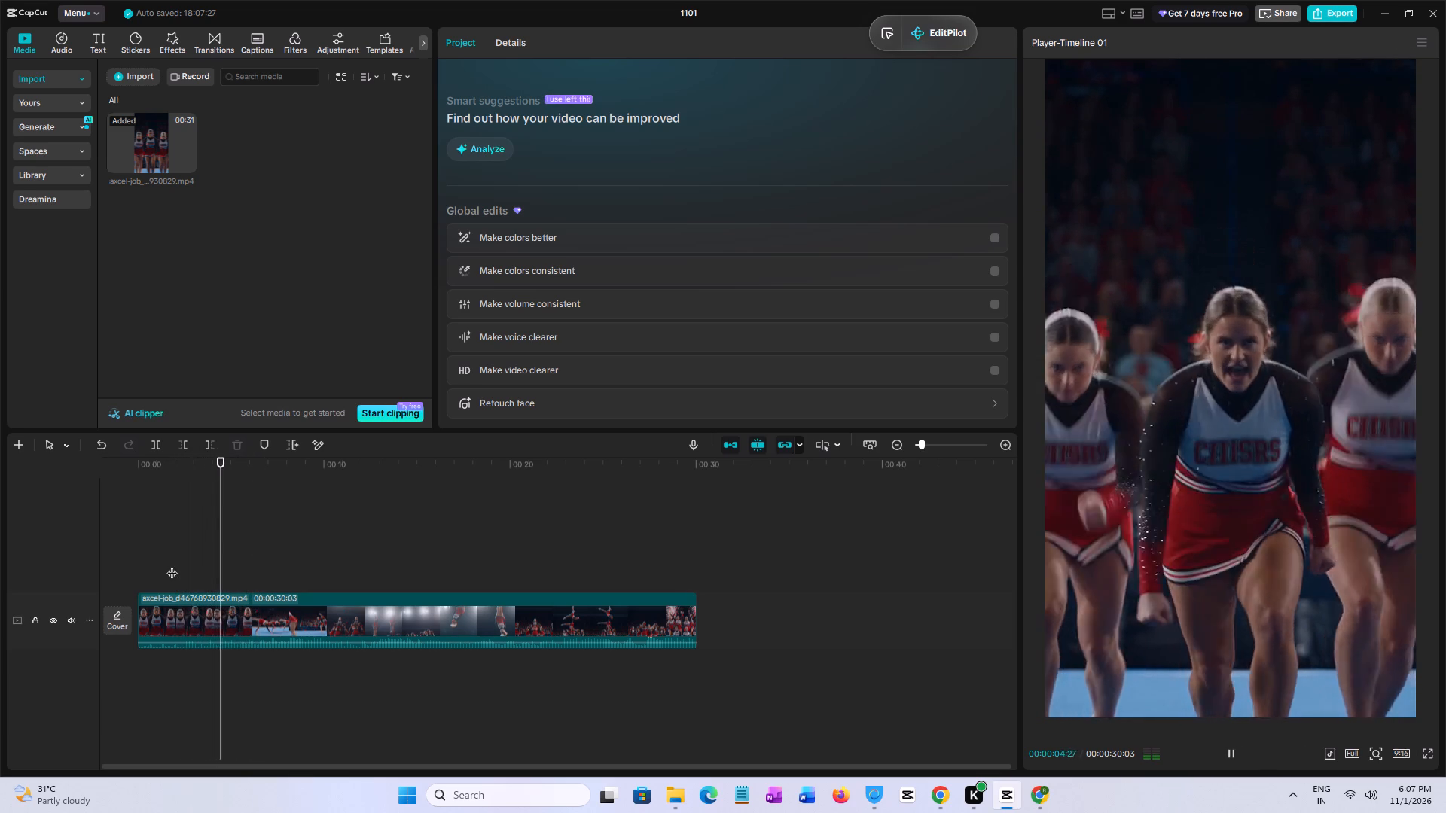
key("space")
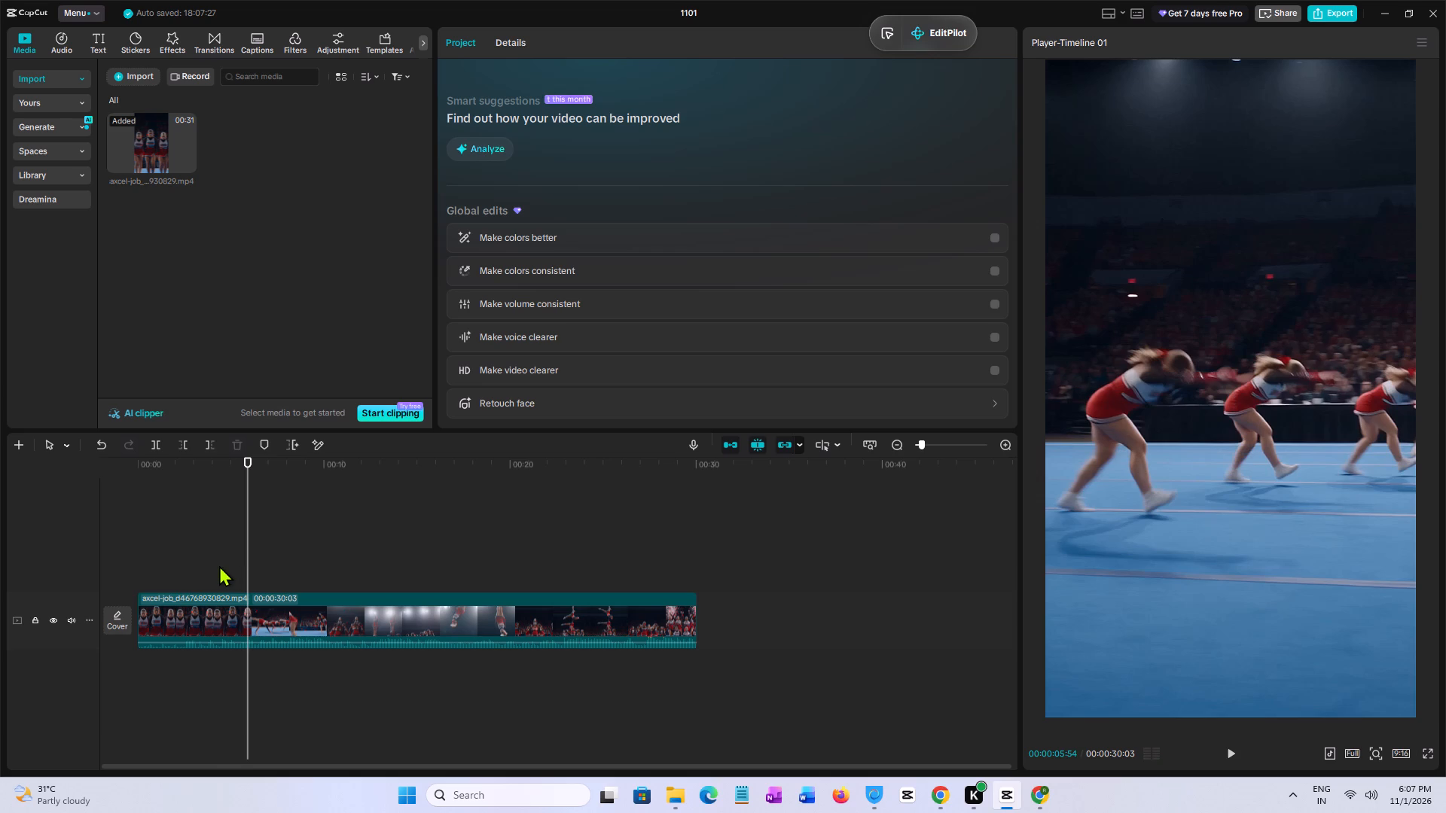
left_click(217, 566)
key("space")
left_click(211, 568)
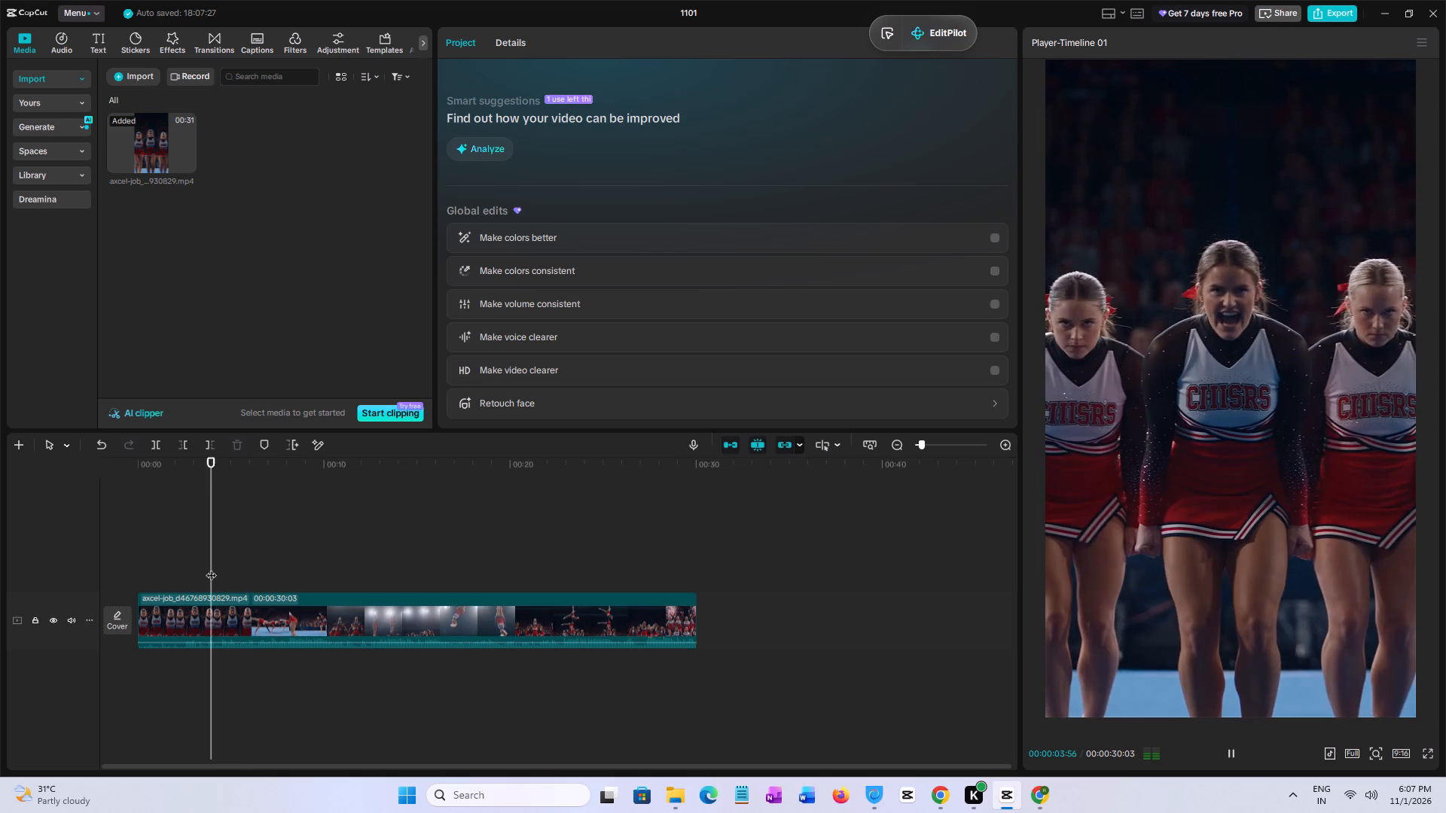
key("space")
key("space")
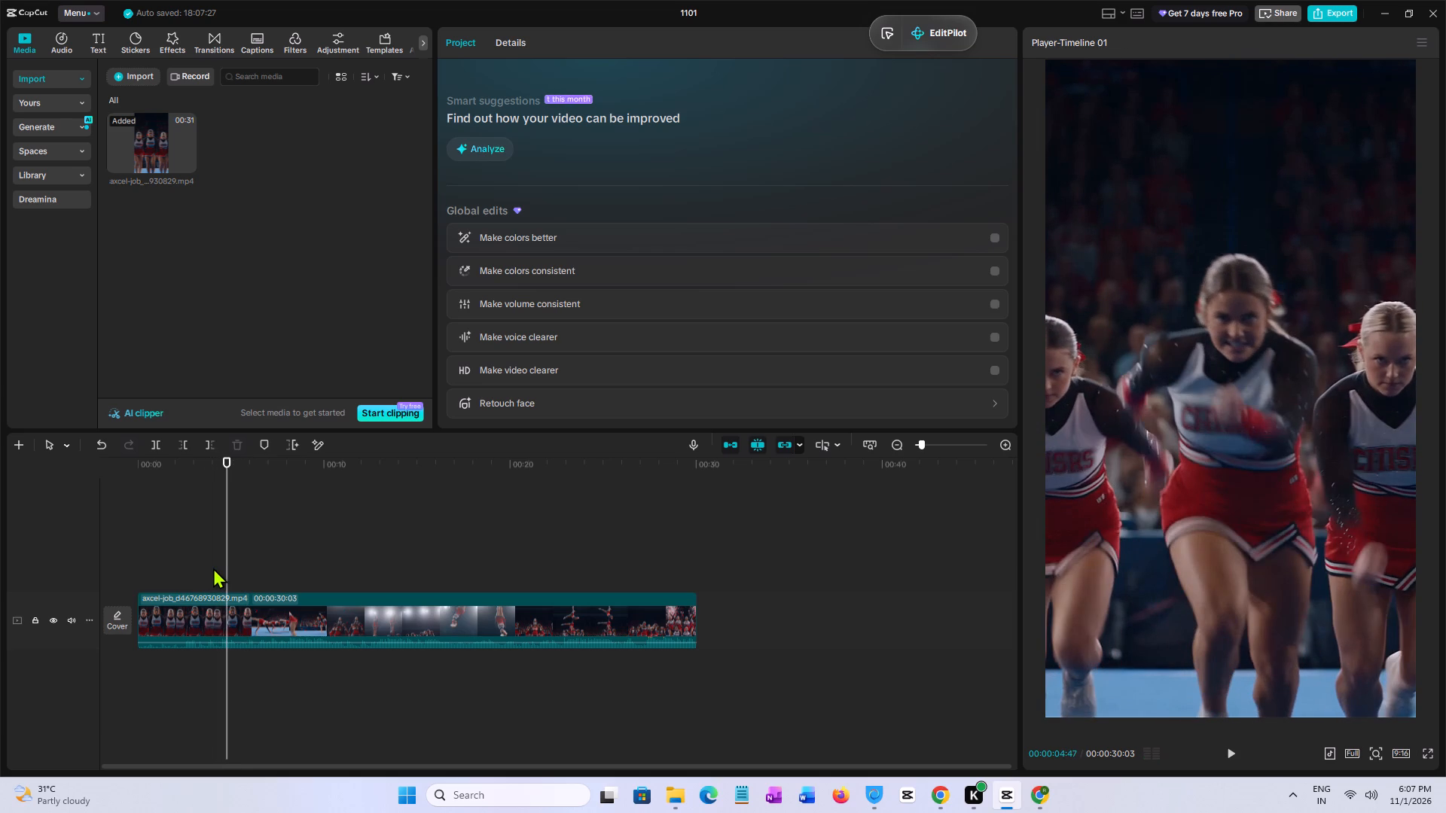
left_click(213, 568)
key("space")
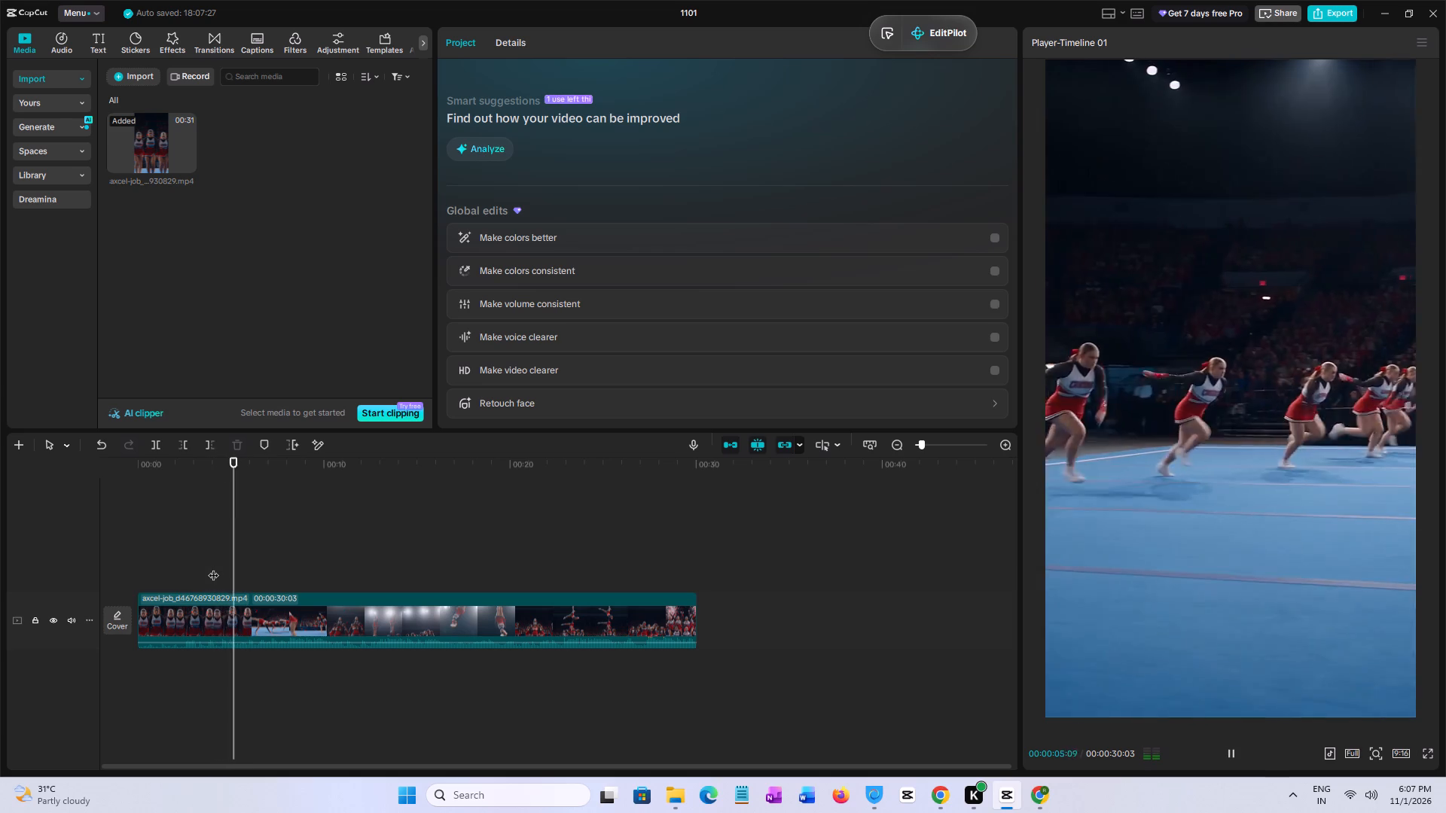
left_click(227, 568)
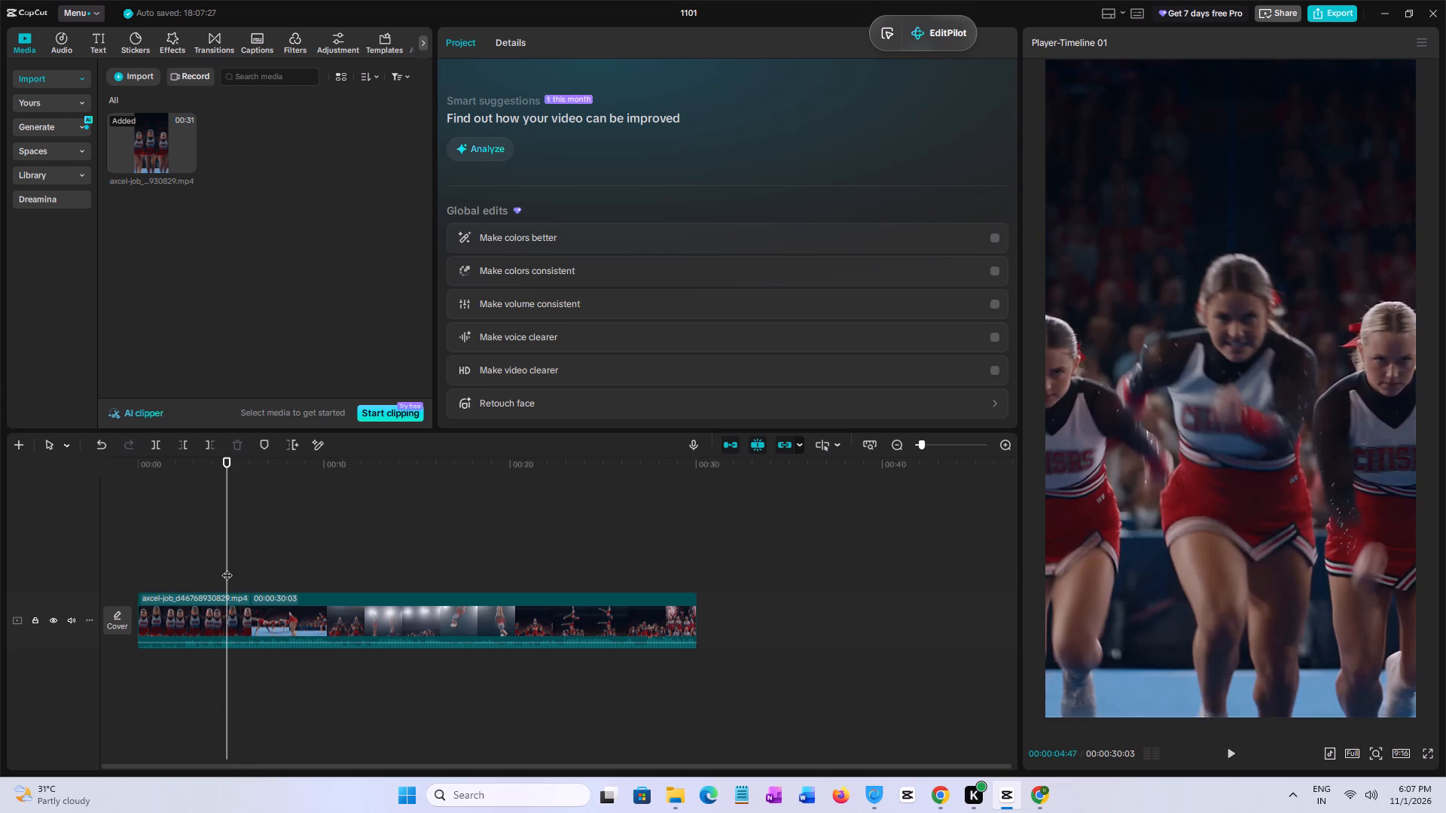
key("space")
key("space")
key("space")
key("space")
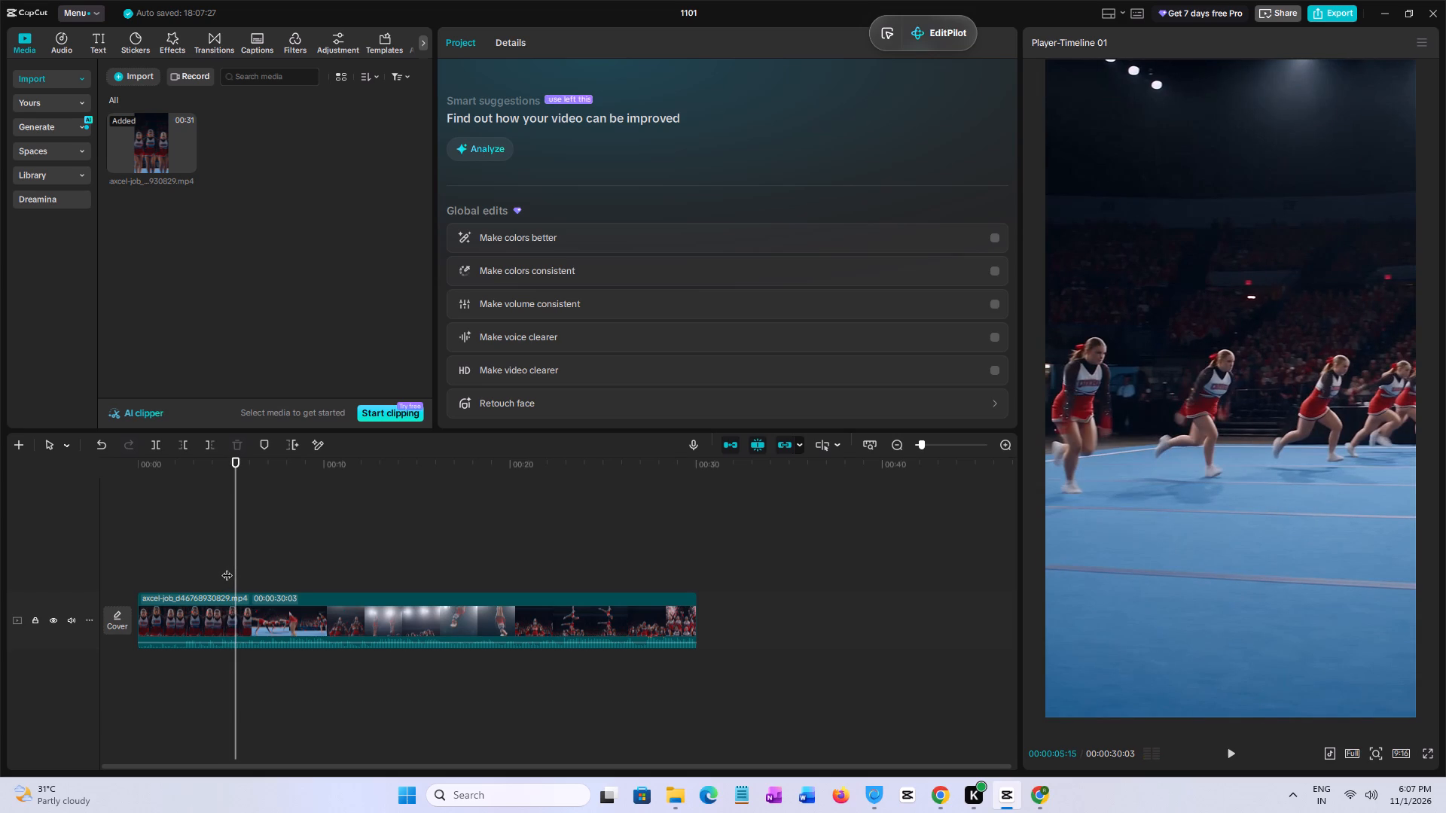
Trim the close-up opening off the start of the cheer squad clip, leaving a duration of 00:00:25:12.
left_click(206, 626)
left_click_drag(139, 615, 164, 615)
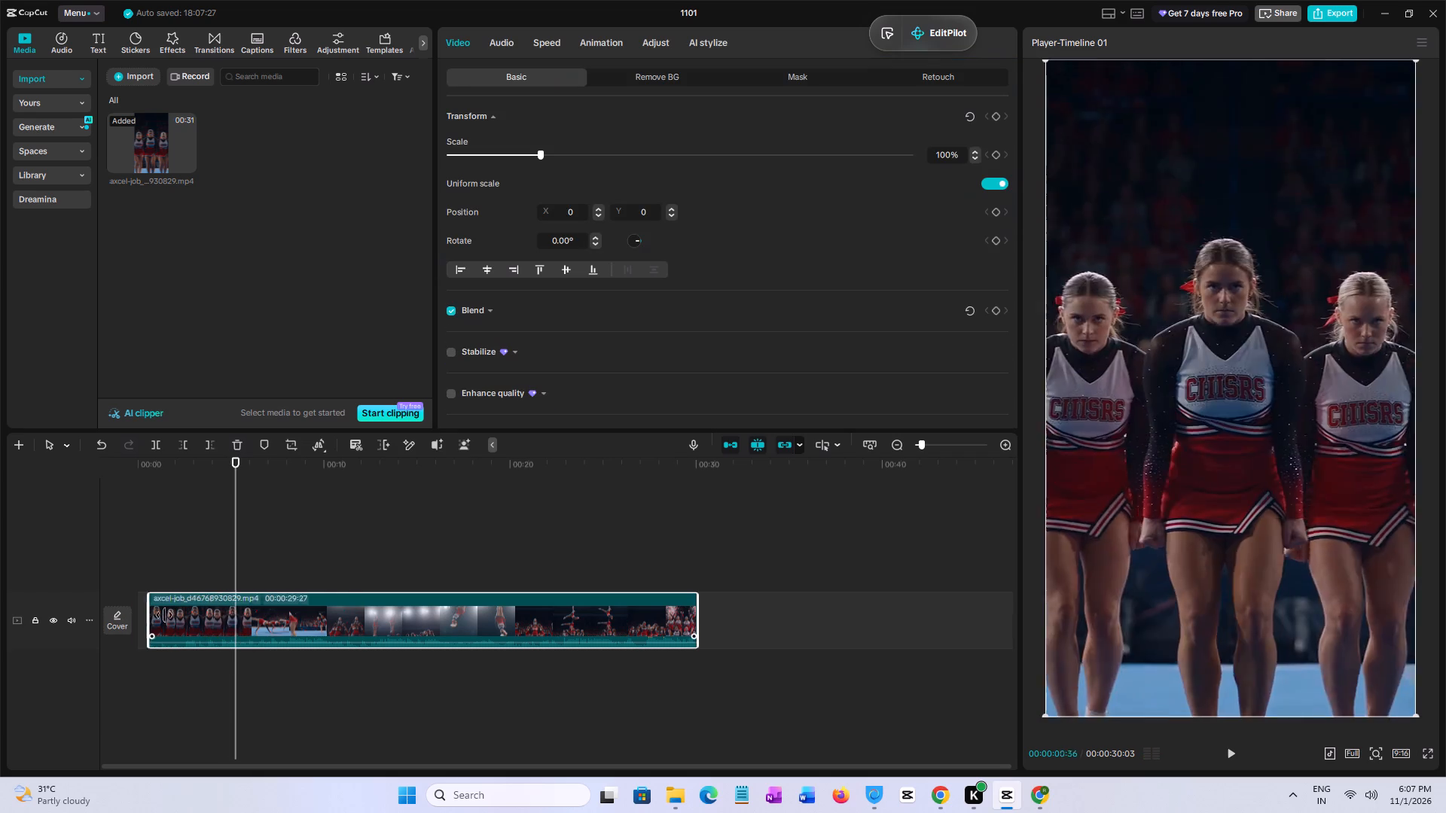
left_click_drag(164, 615, 229, 615)
Review the trimmed clip from its new start almost to the end and return the playhead to the beginning.
left_click(154, 581)
left_click_drag(154, 581, 0, 580)
key("space")
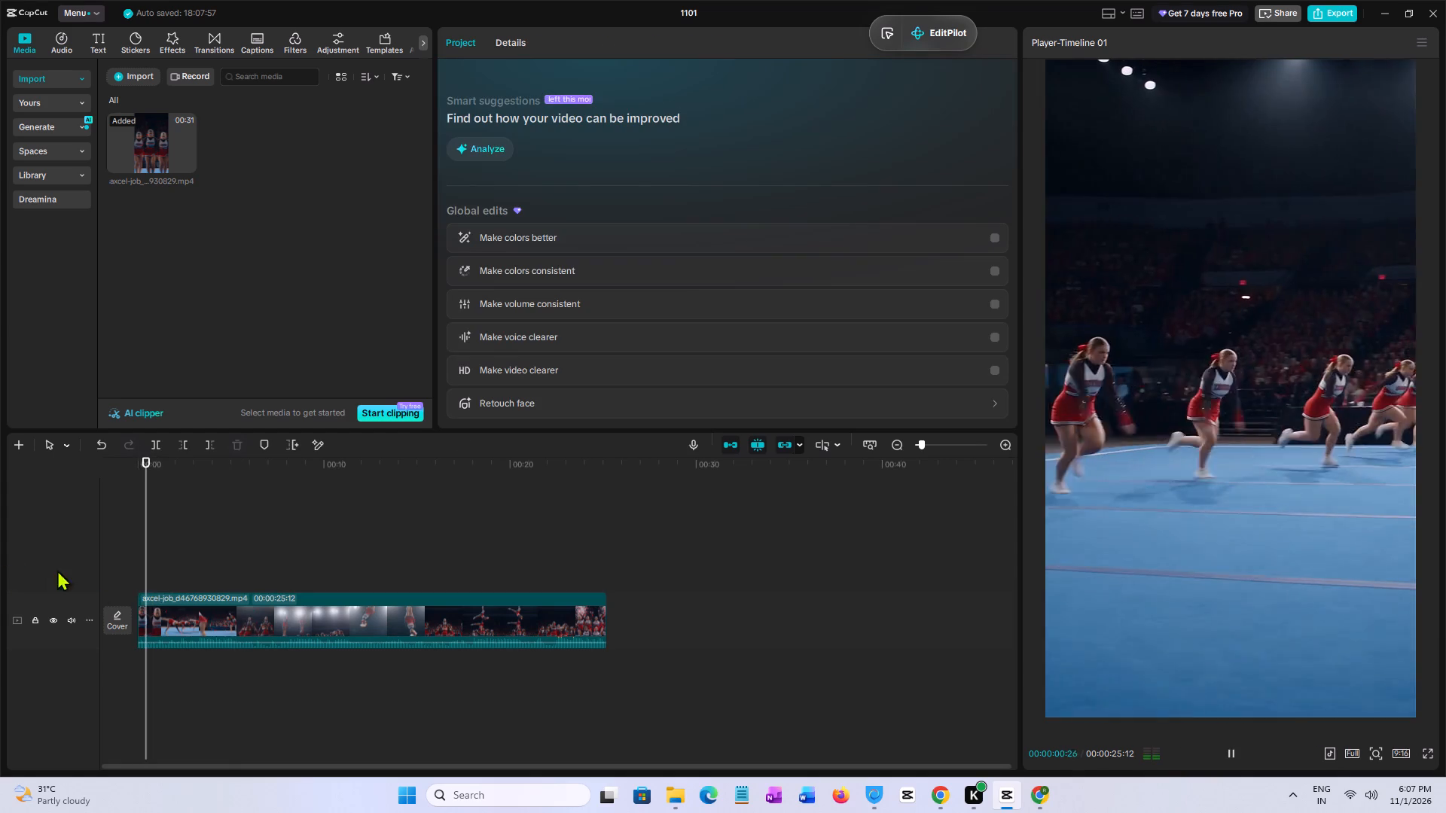
key("space")
left_click_drag(148, 565, 59, 551)
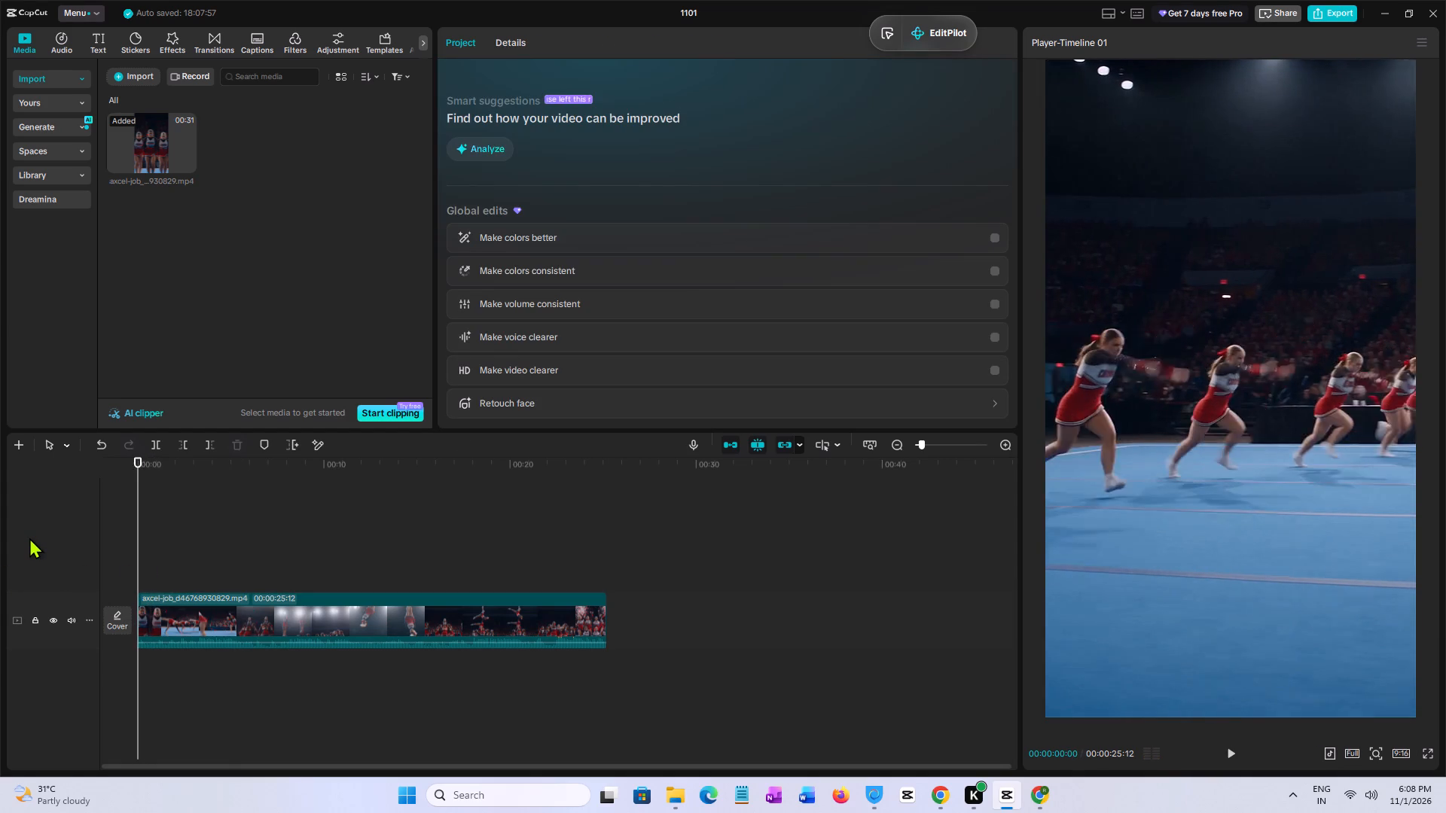
key("space")
key("space")
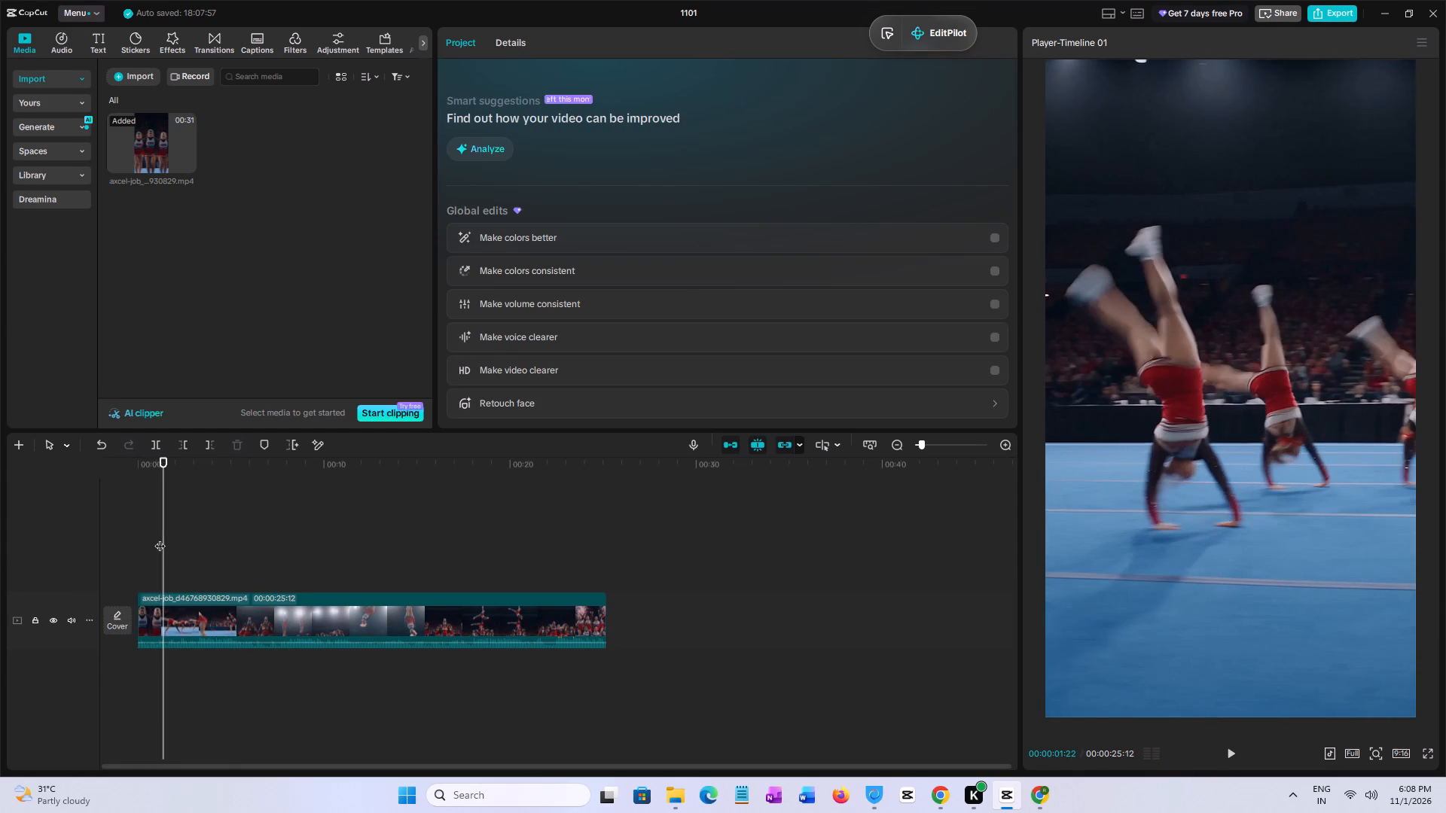
left_click(160, 538)
left_click_drag(160, 538, 0, 522)
key("space")
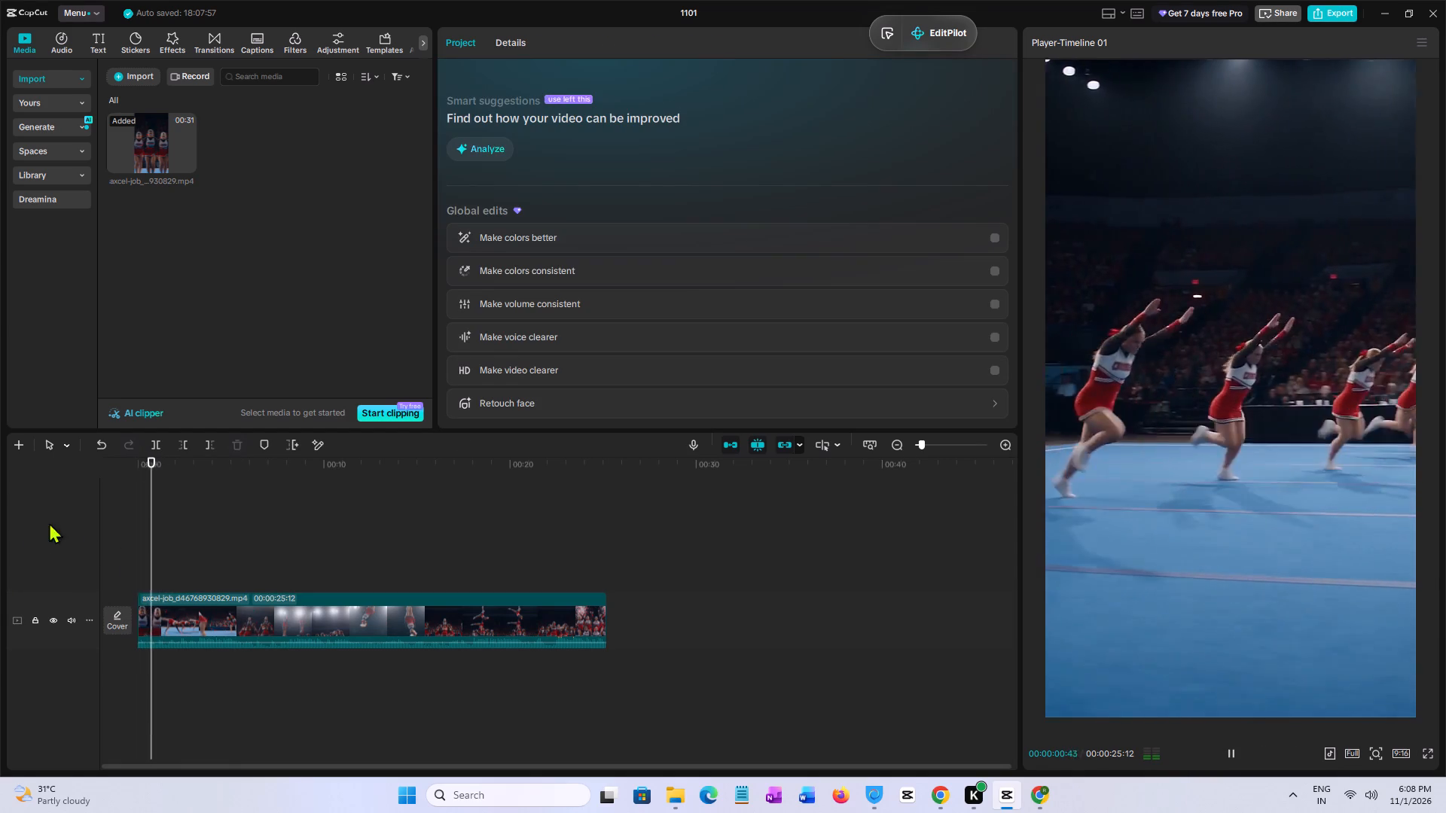
key("space")
left_click(150, 585)
left_click_drag(149, 585, 0, 562)
key("space")
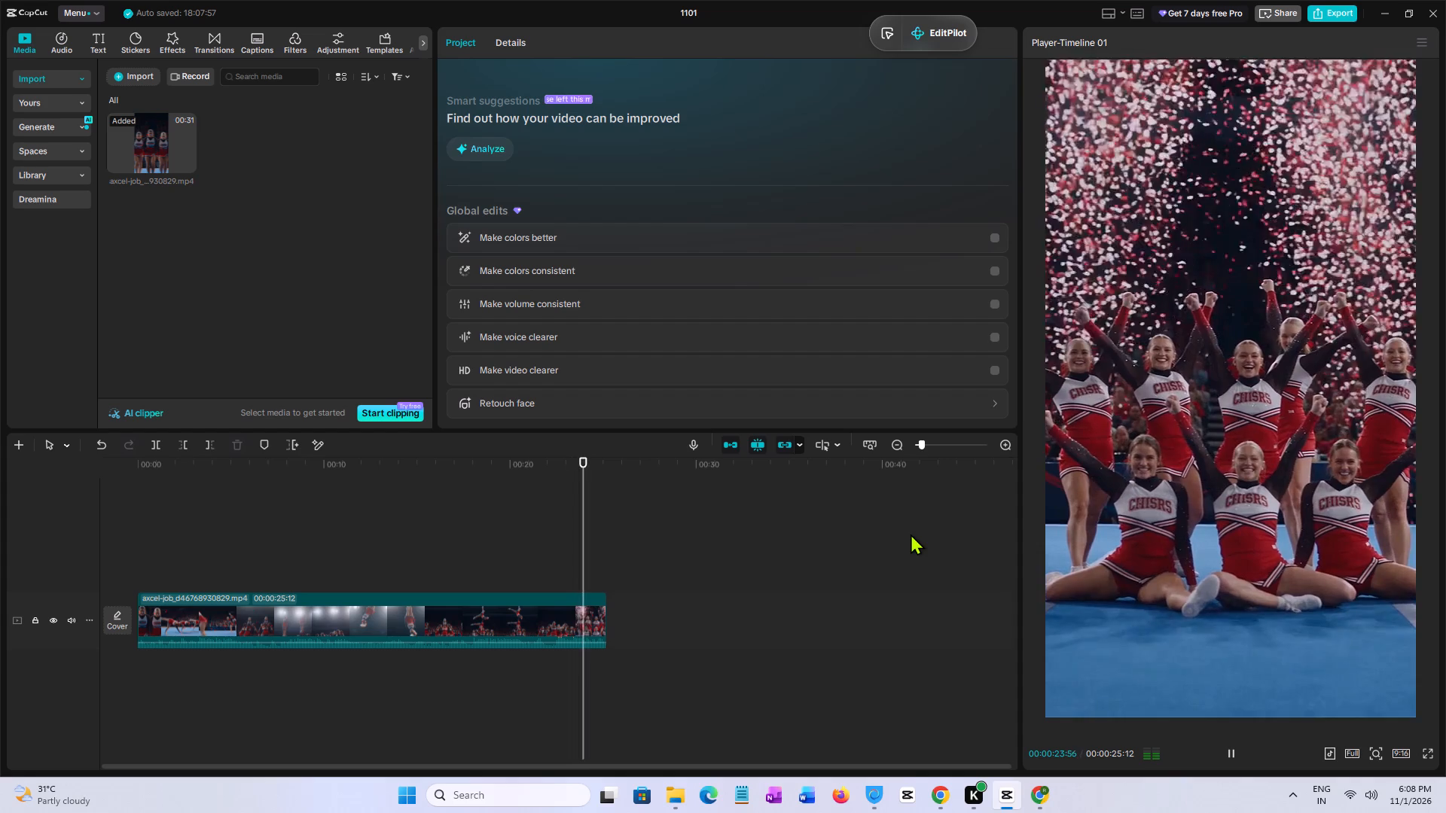
left_click(212, 556)
left_click_drag(212, 556, 0, 578)
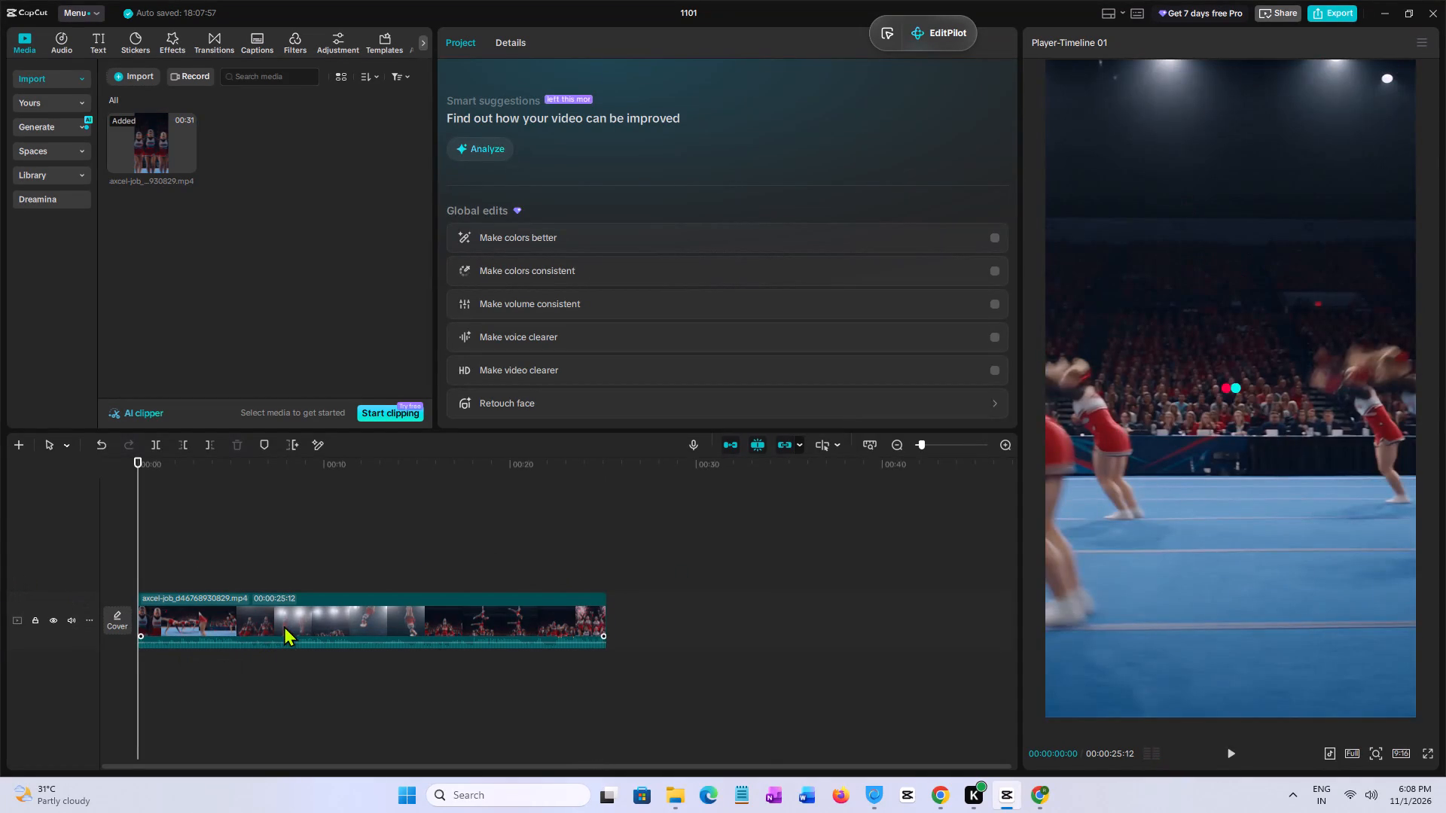
Preview the favorite filters Physique, Dual Tone, Clear II and 4K on the footage, checking 4K again near 15 seconds.
left_click(284, 626)
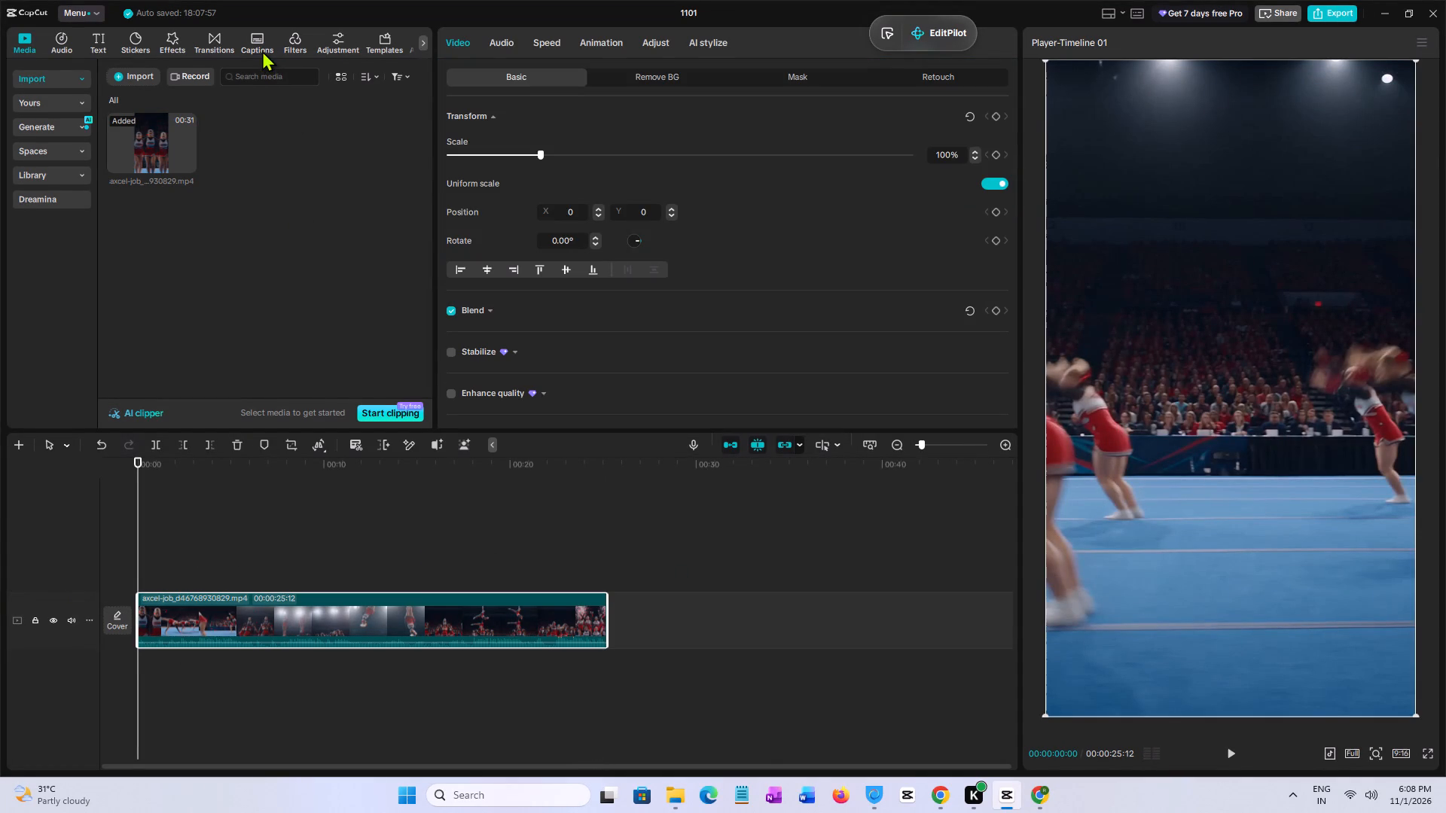
left_click(163, 41)
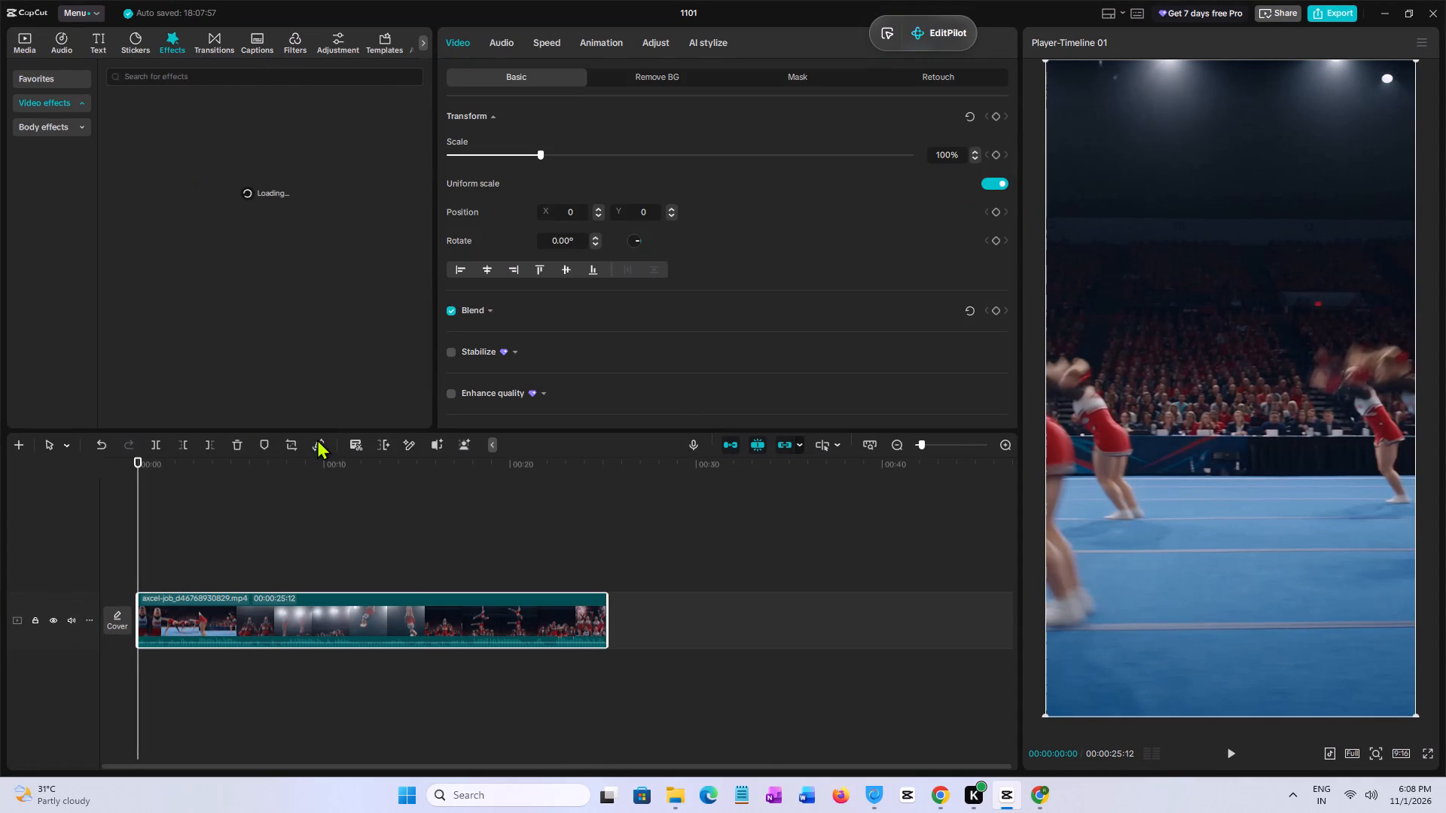
left_click(59, 82)
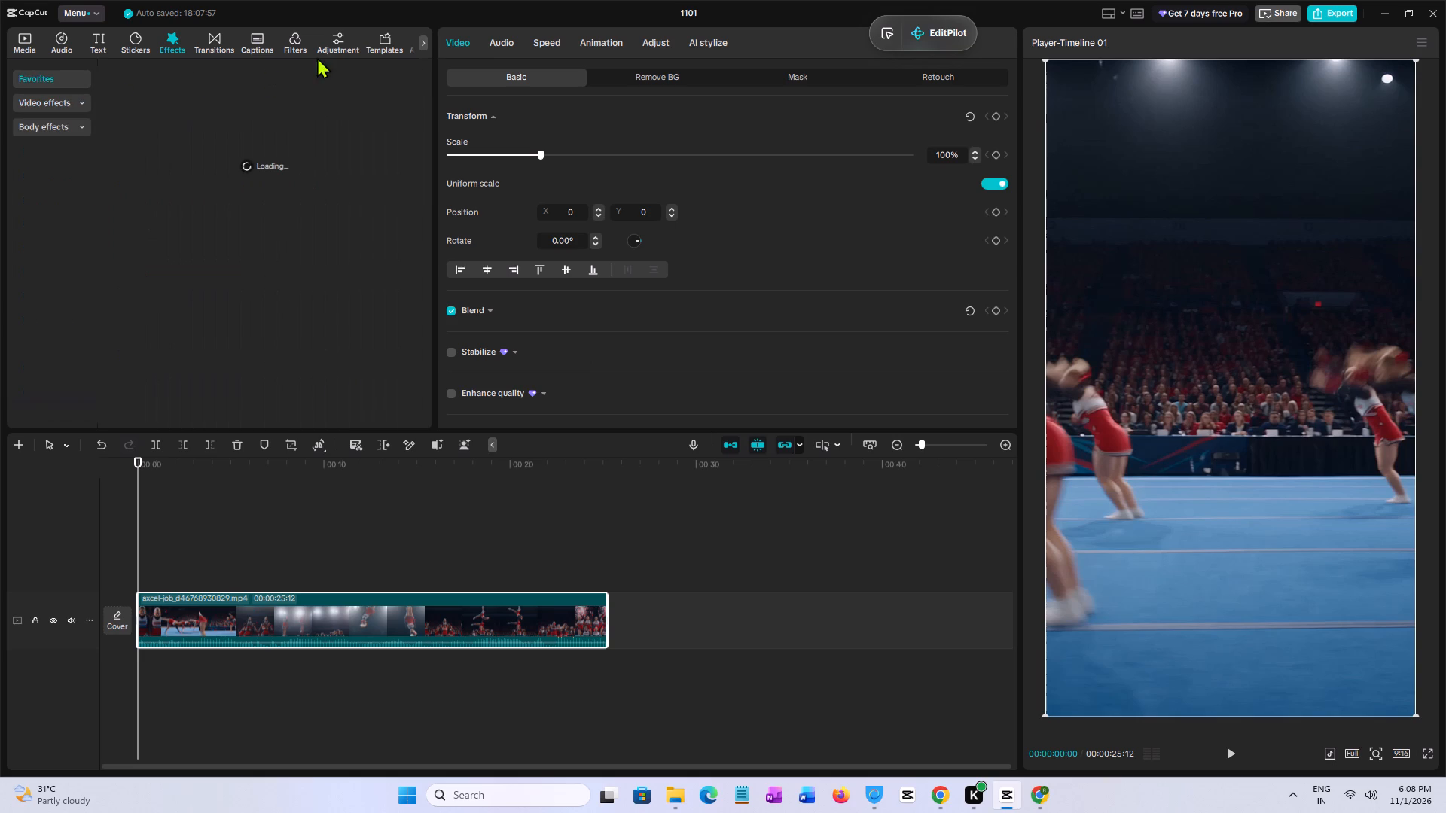
left_click(306, 41)
left_click(68, 71)
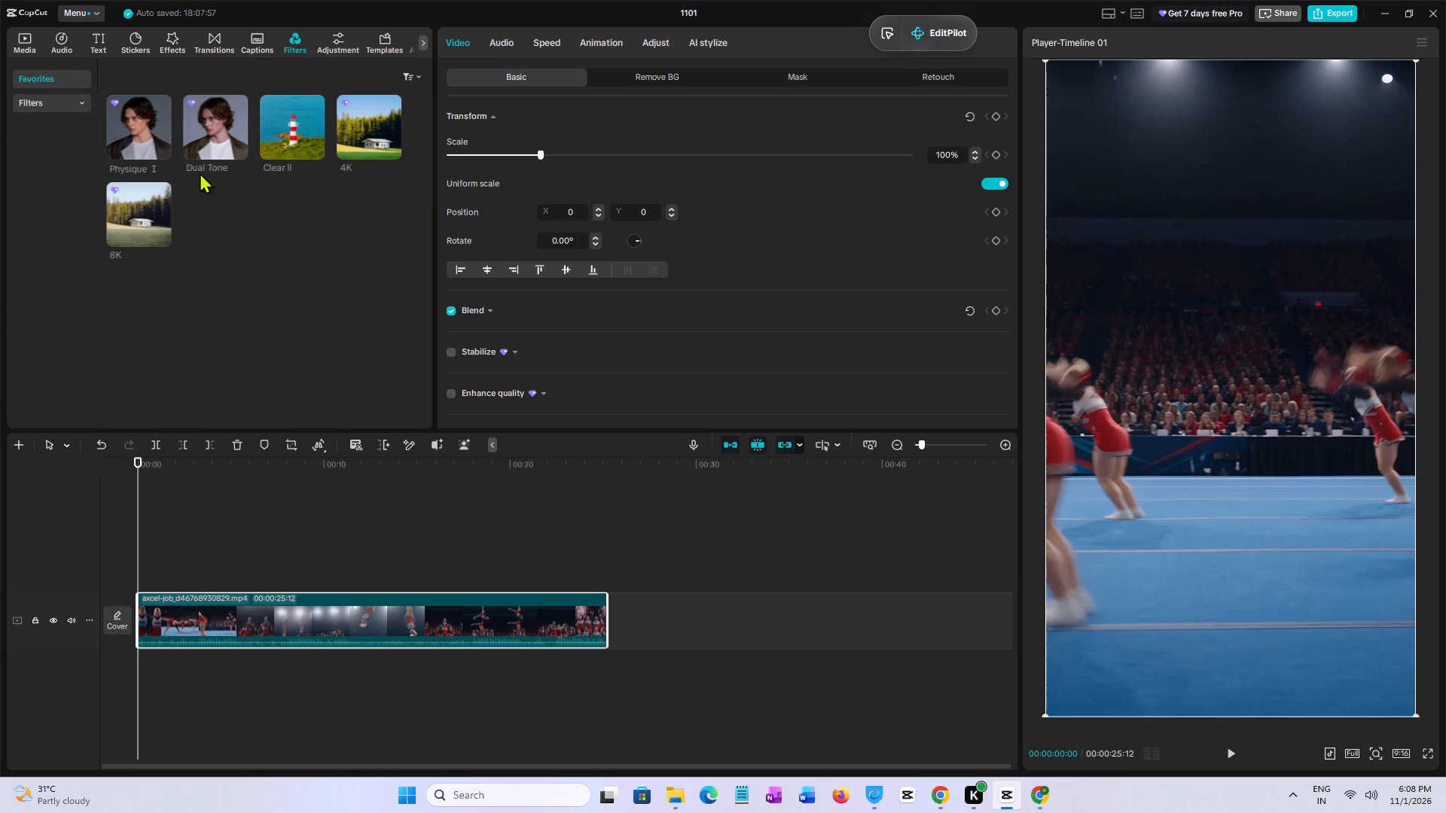
left_click(139, 118)
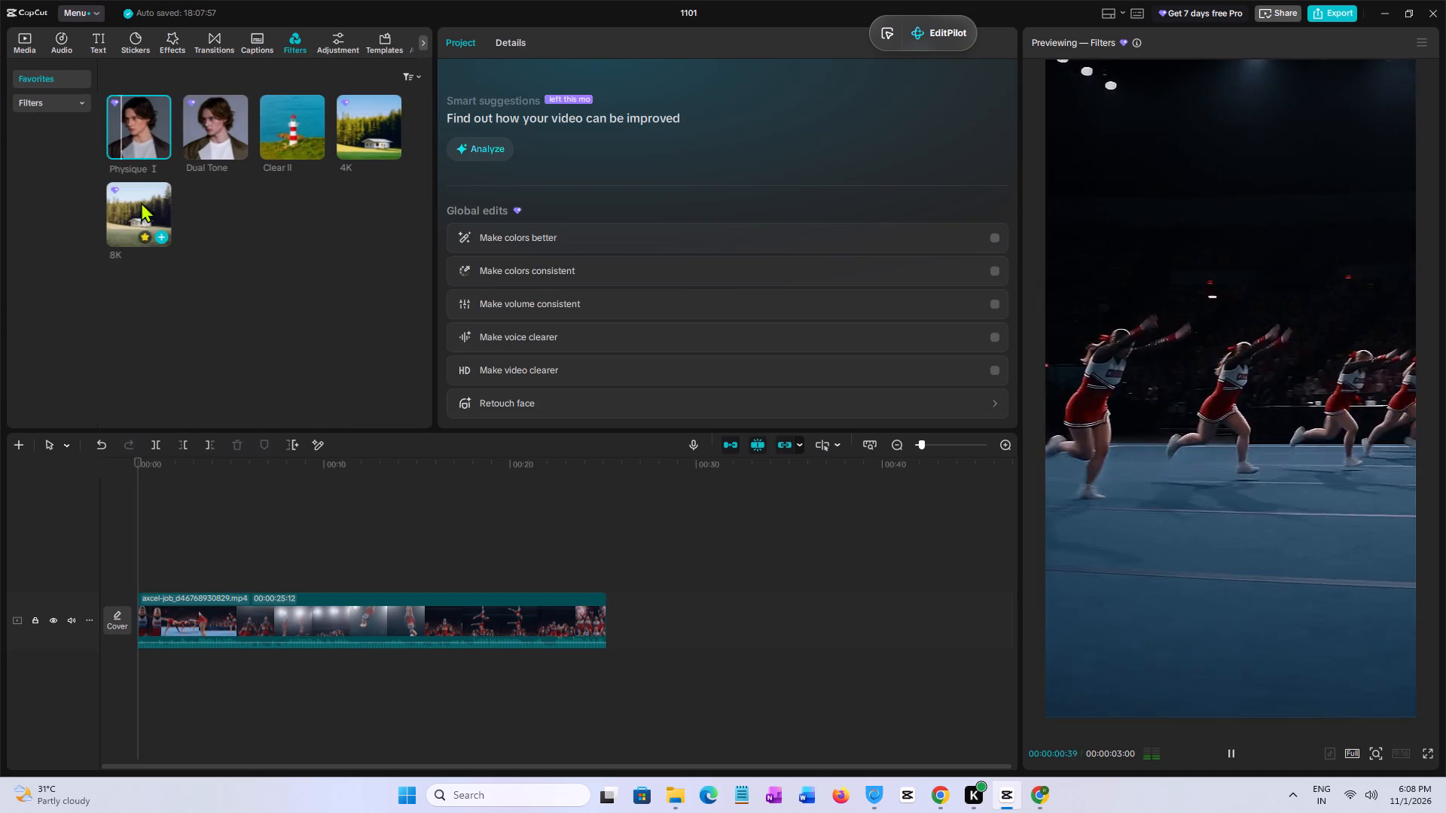
left_click(218, 118)
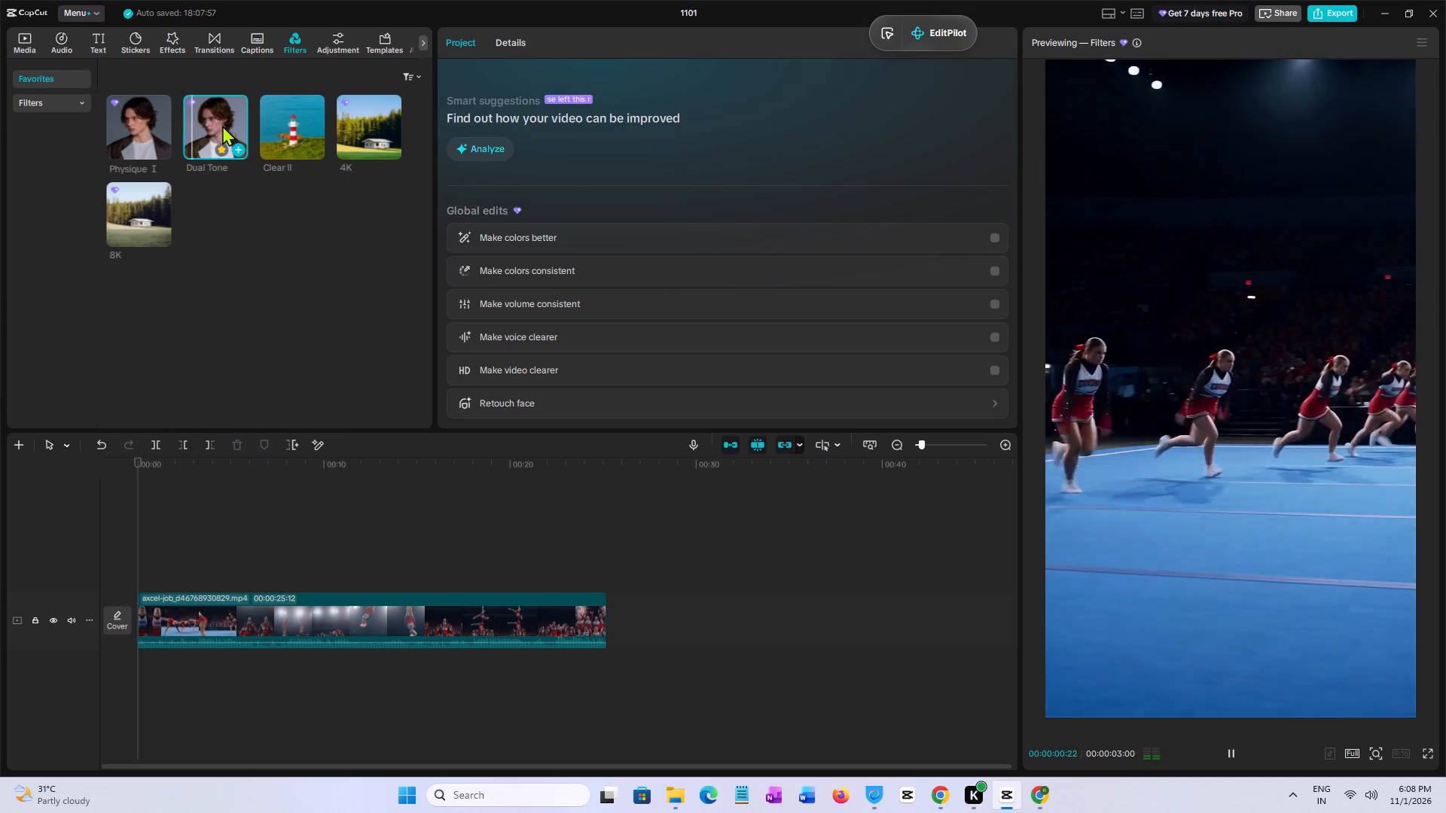
left_click(285, 120)
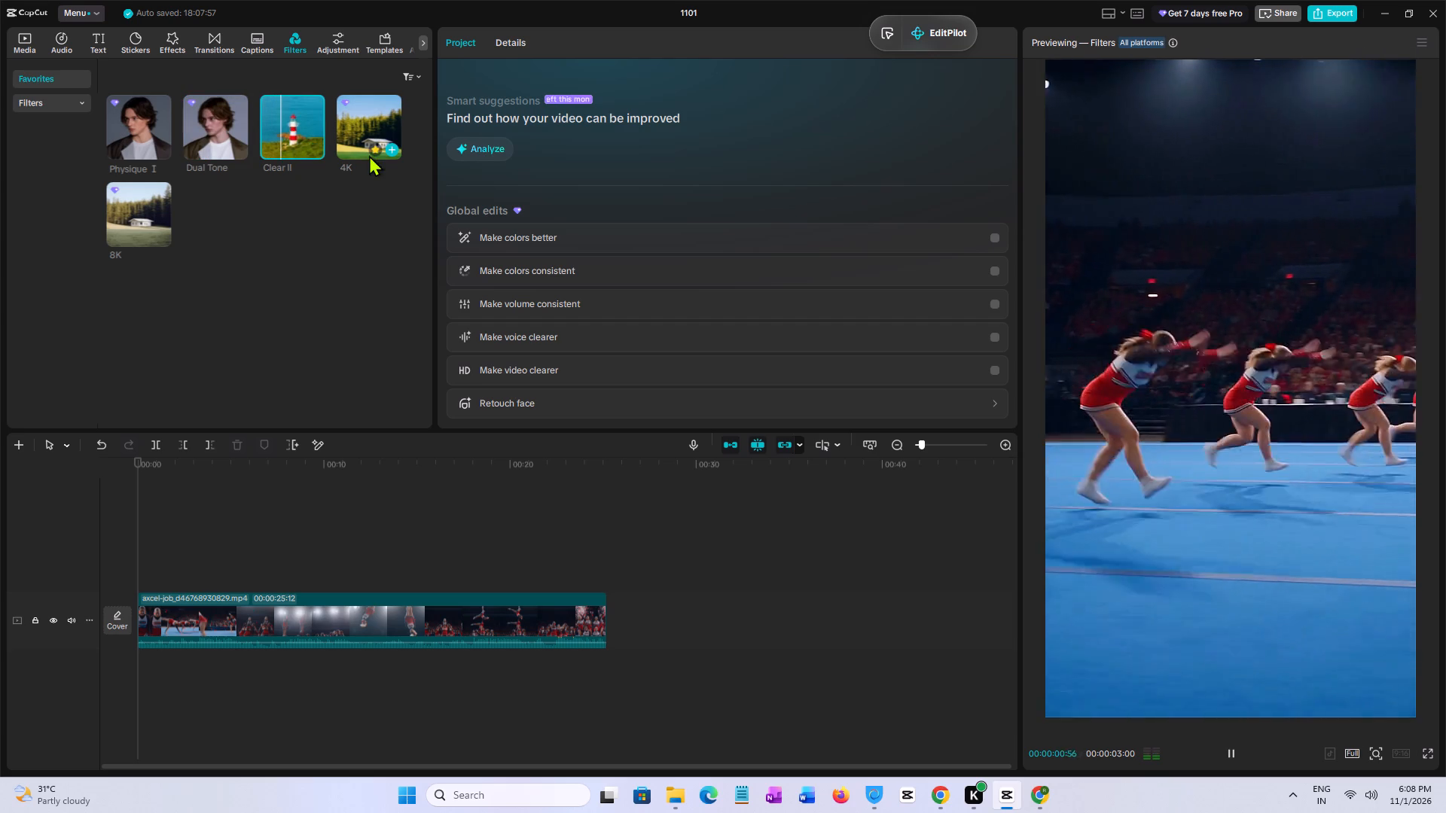
left_click(361, 120)
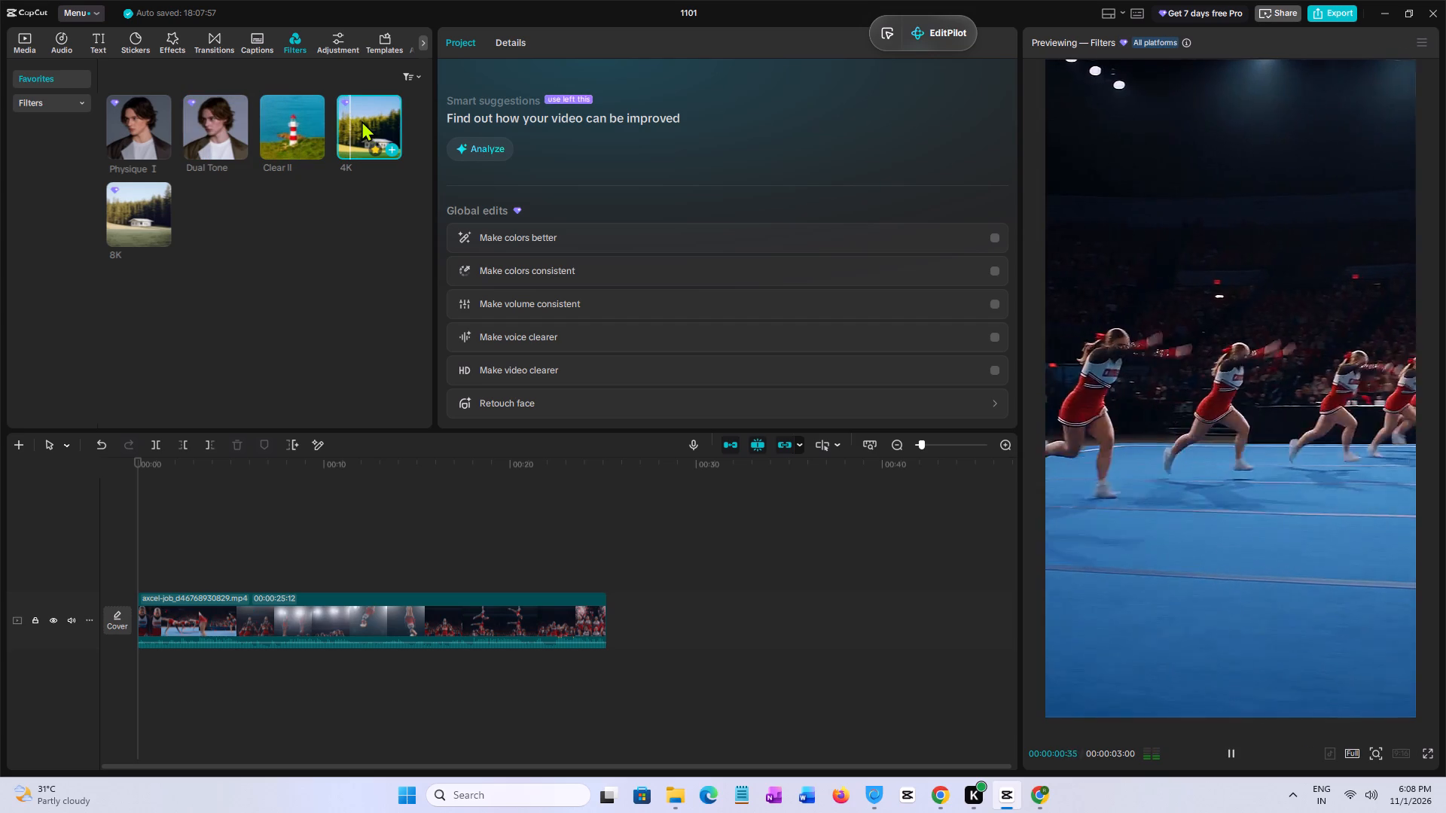
left_click(383, 543)
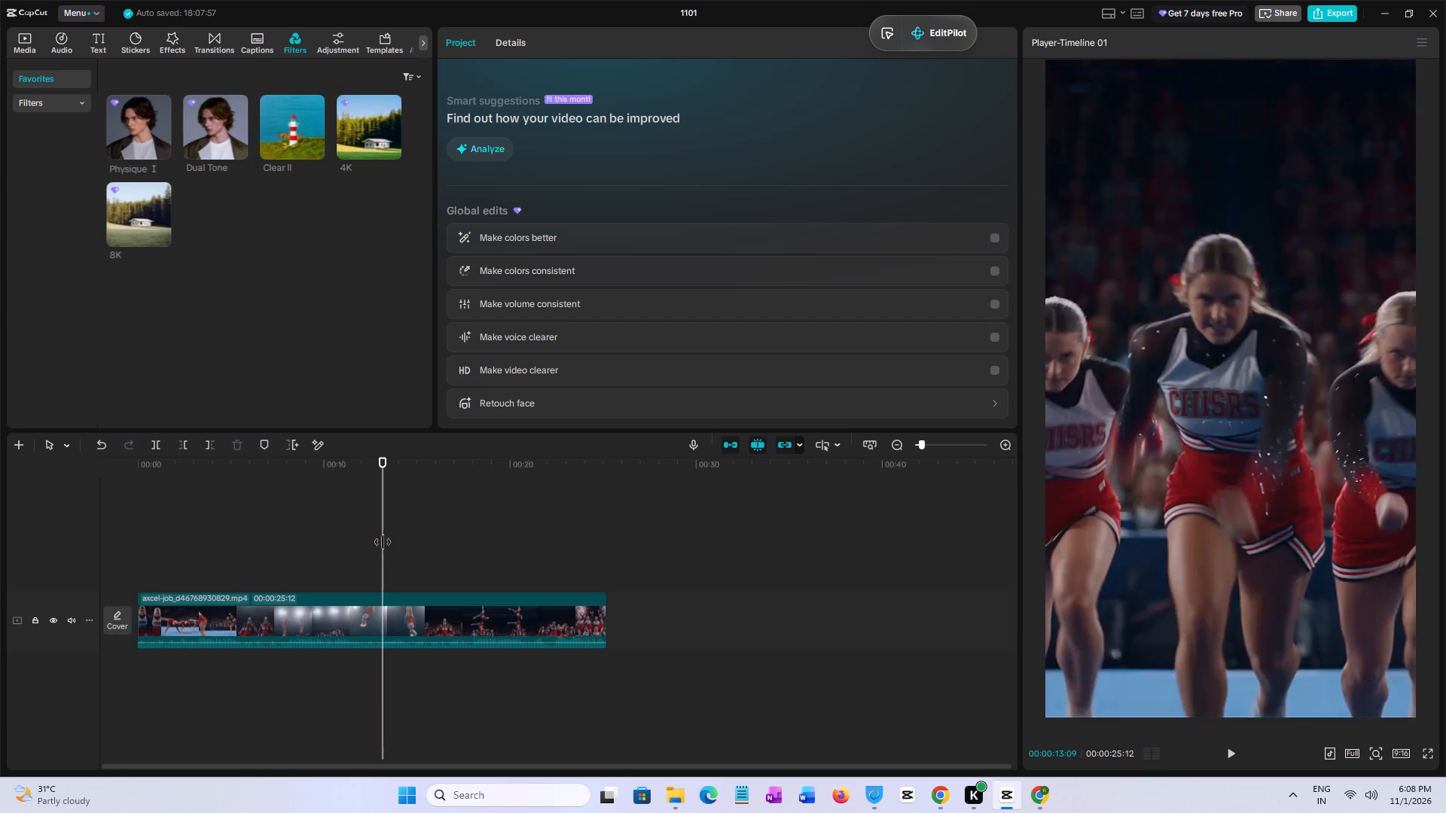
left_click(422, 544)
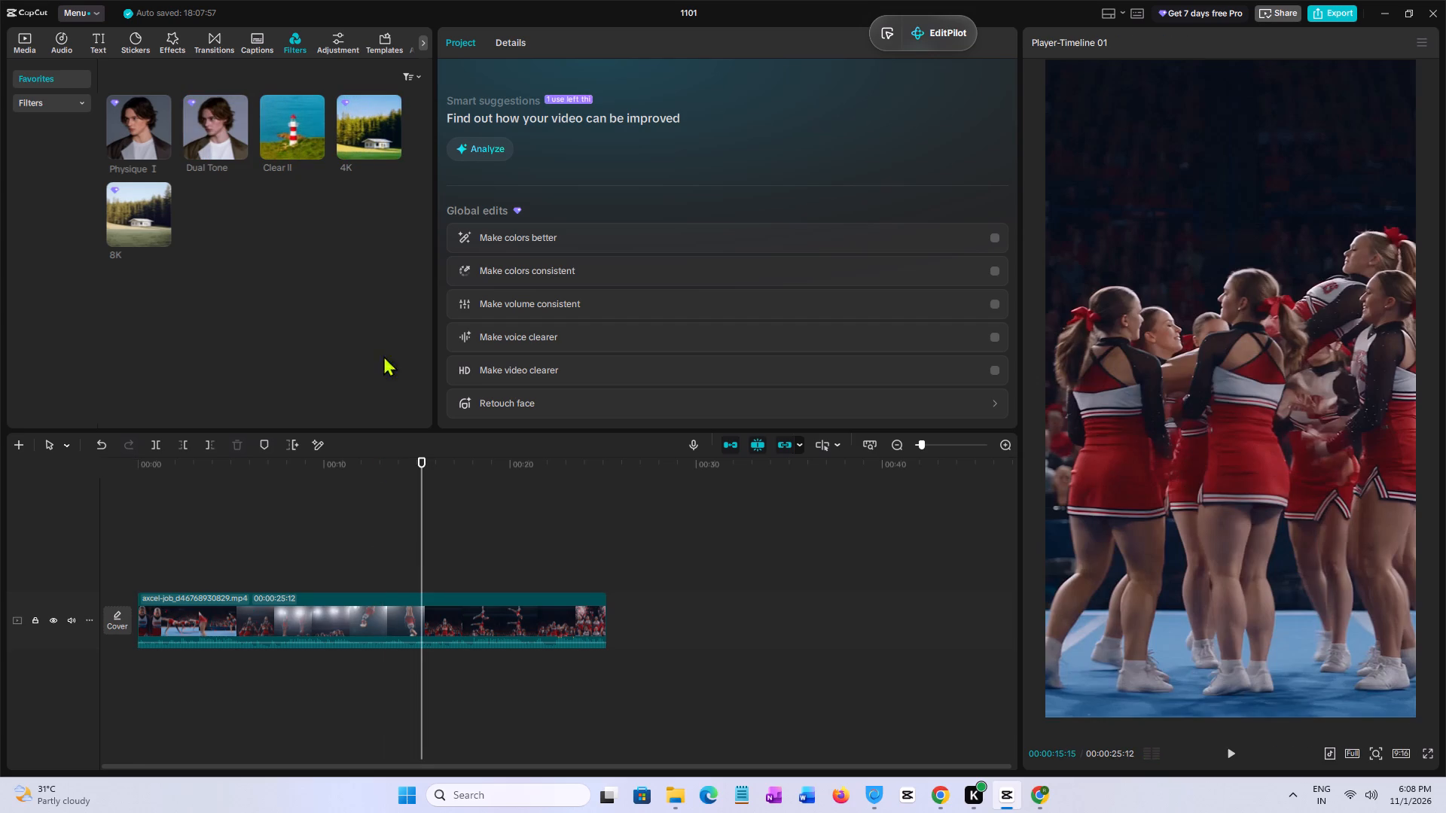
left_click(358, 125)
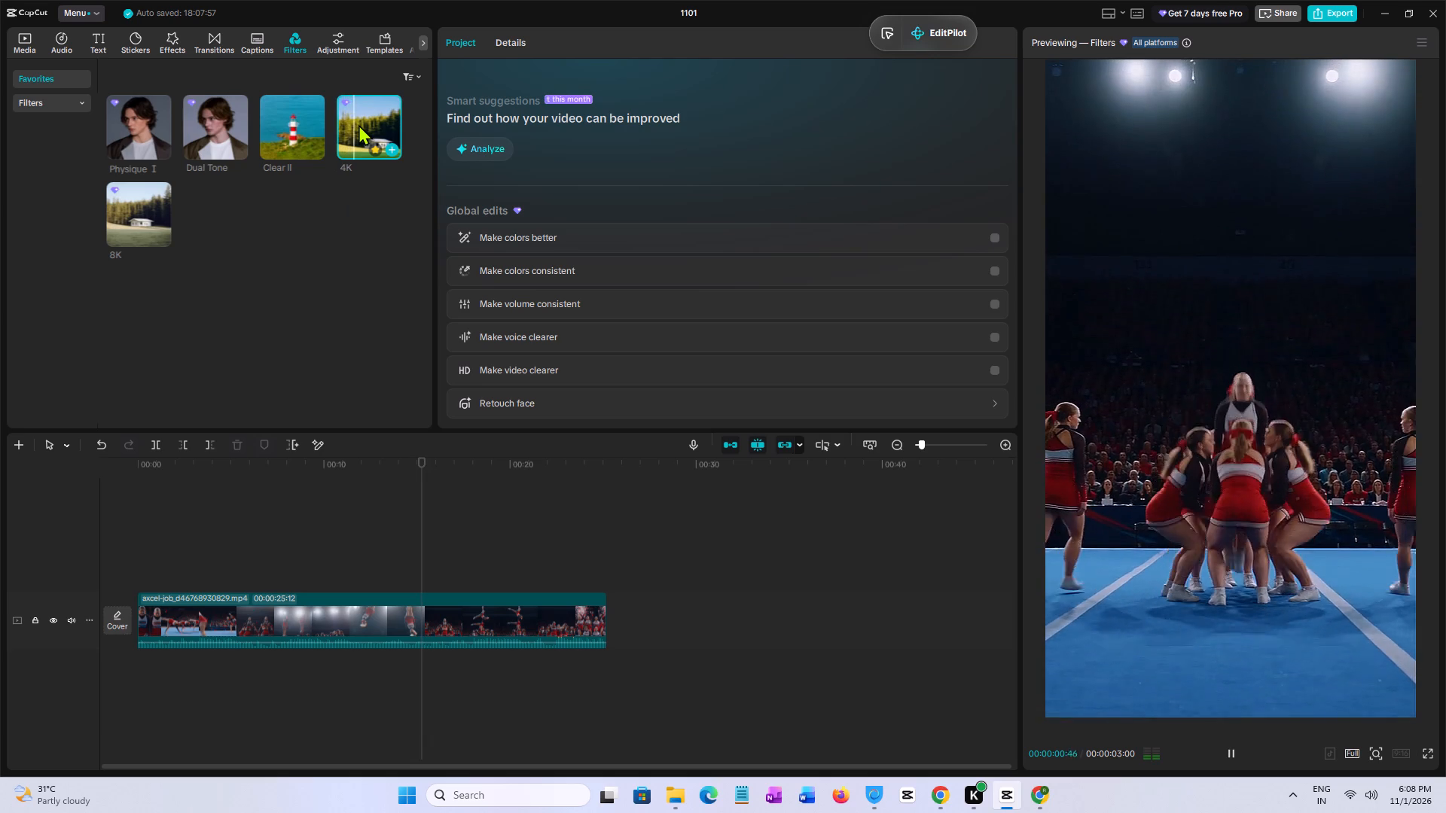
Add the 4K filter above the cheer squad clip and extend it over the clip's full length.
left_click_drag(358, 124, 136, 581)
left_click(160, 522)
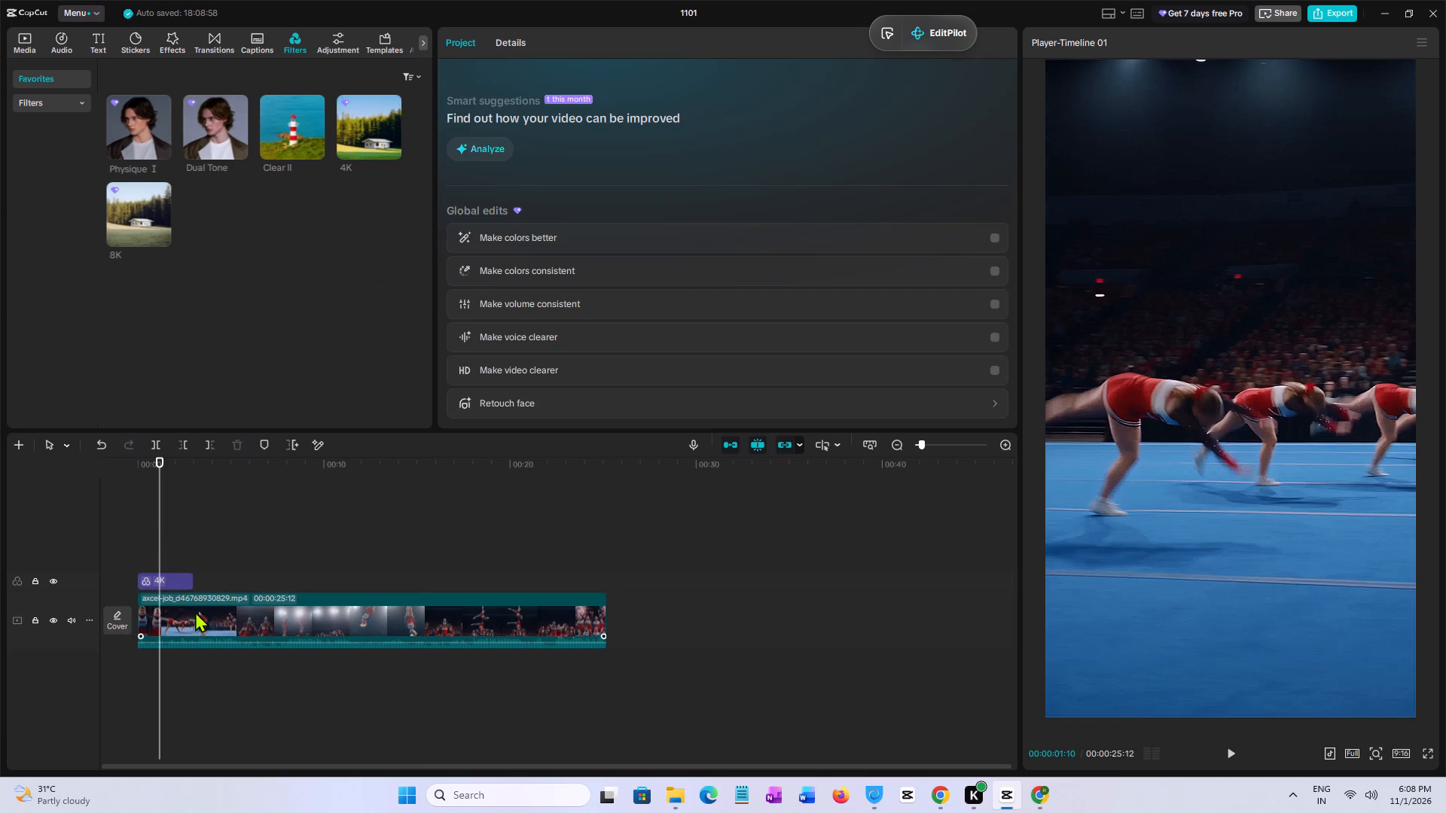
left_click(168, 579)
left_click_drag(193, 578, 593, 584)
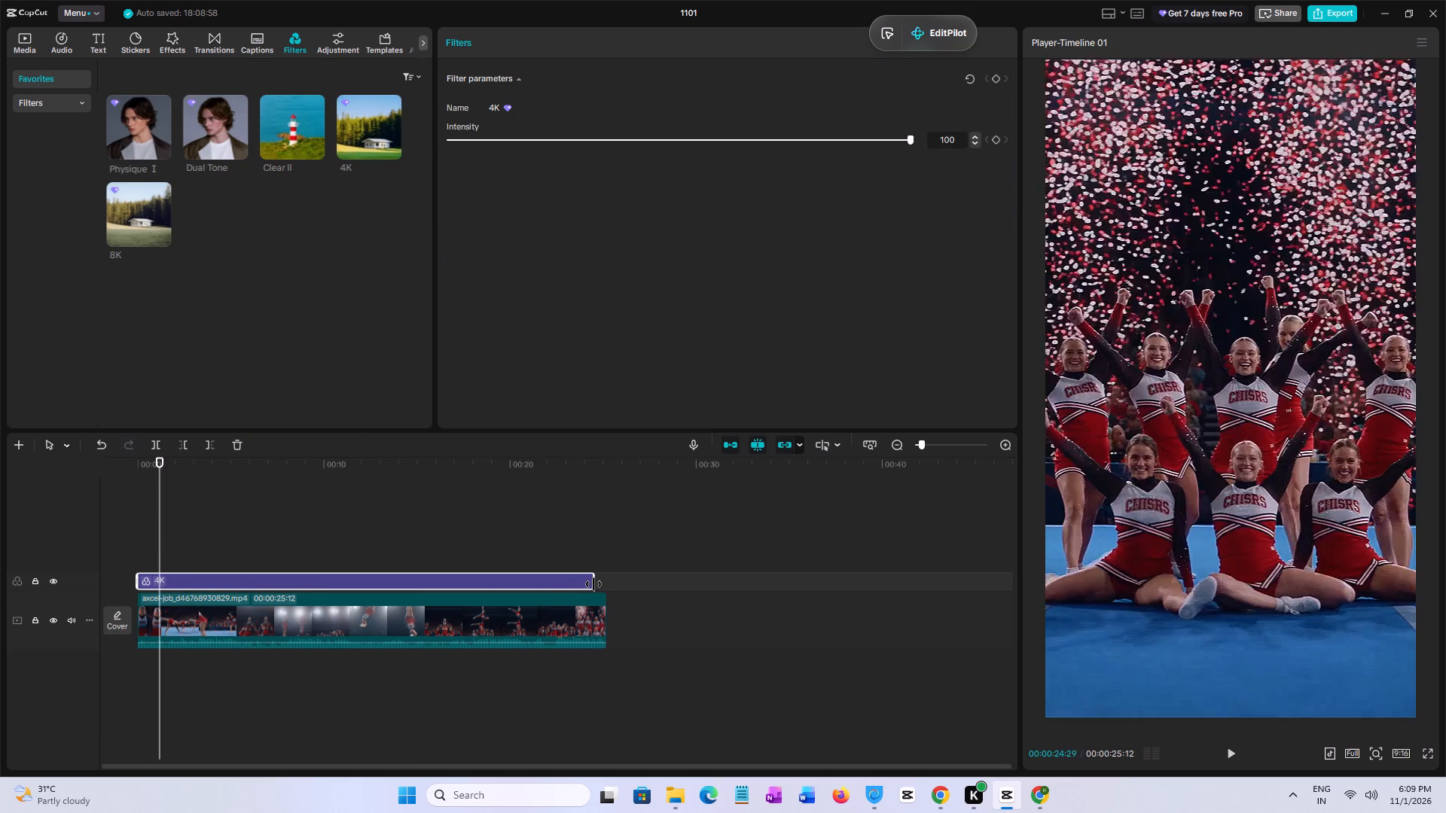
left_click_drag(593, 584, 603, 583)
Compare the footage with the 4K filter track hidden and shown near 1 and 15 seconds, and scrub to the end.
left_click(52, 577)
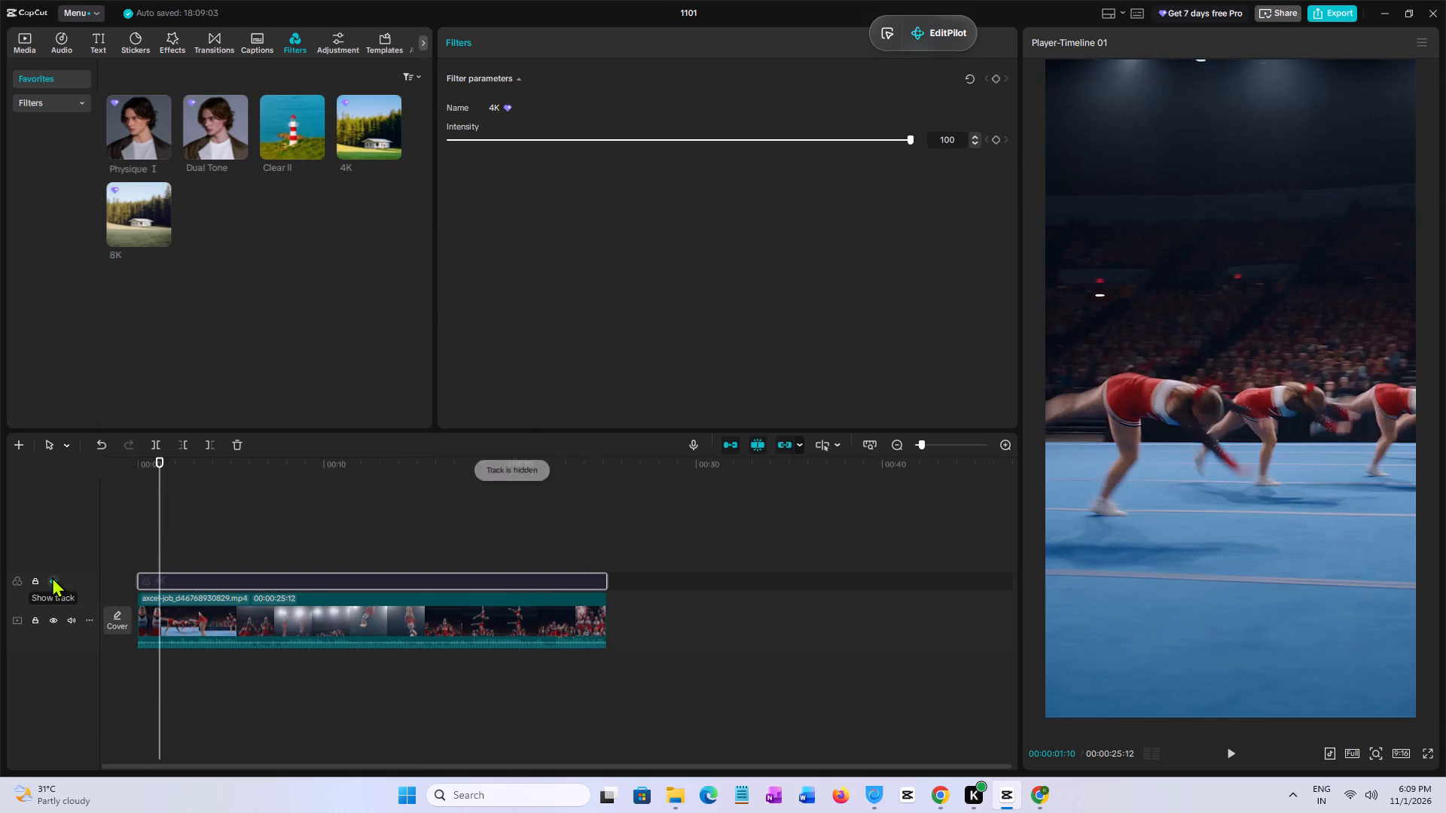
left_click(52, 577)
left_click(329, 513)
left_click_drag(329, 513, 430, 543)
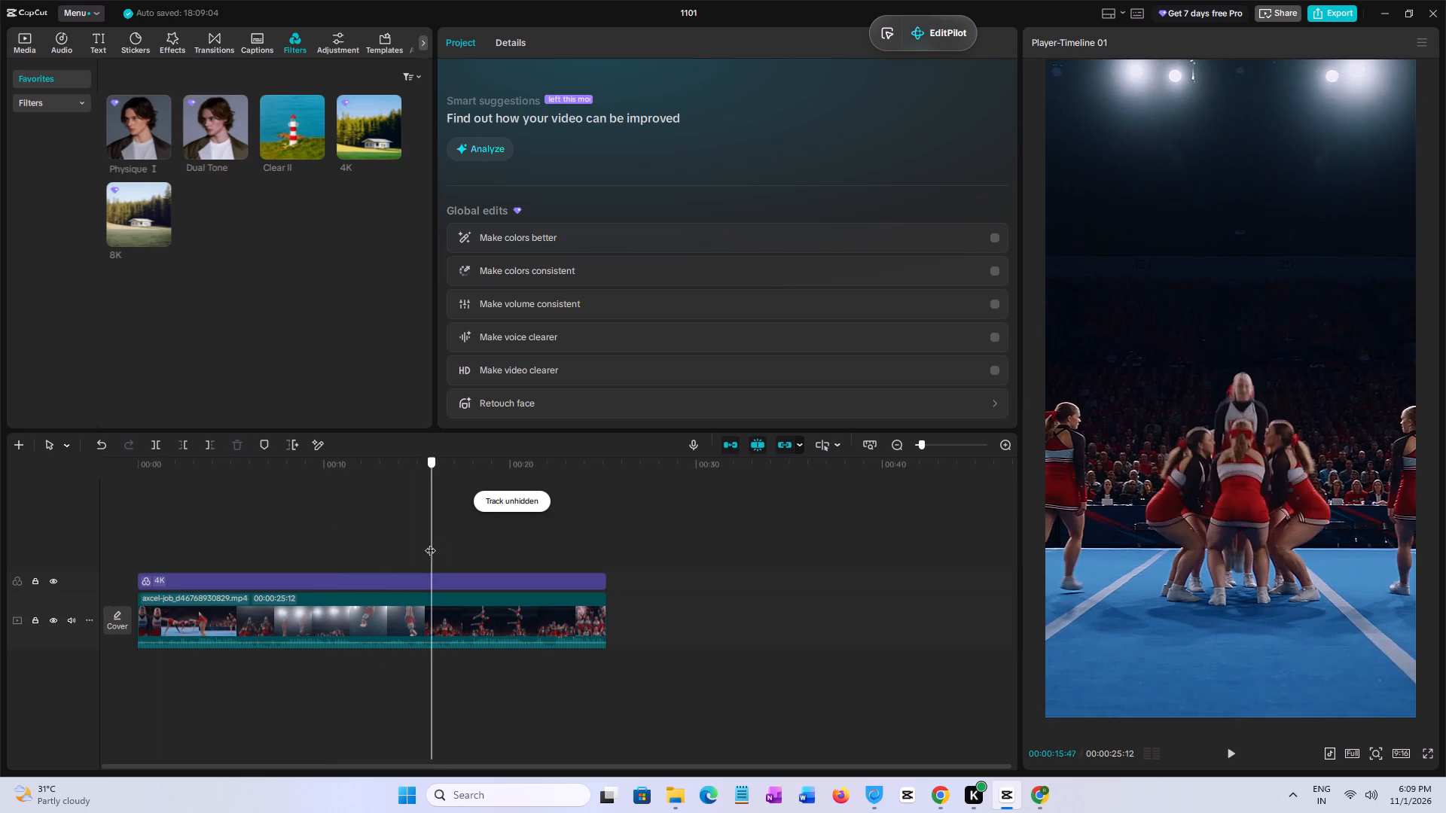
left_click_drag(430, 543, 413, 550)
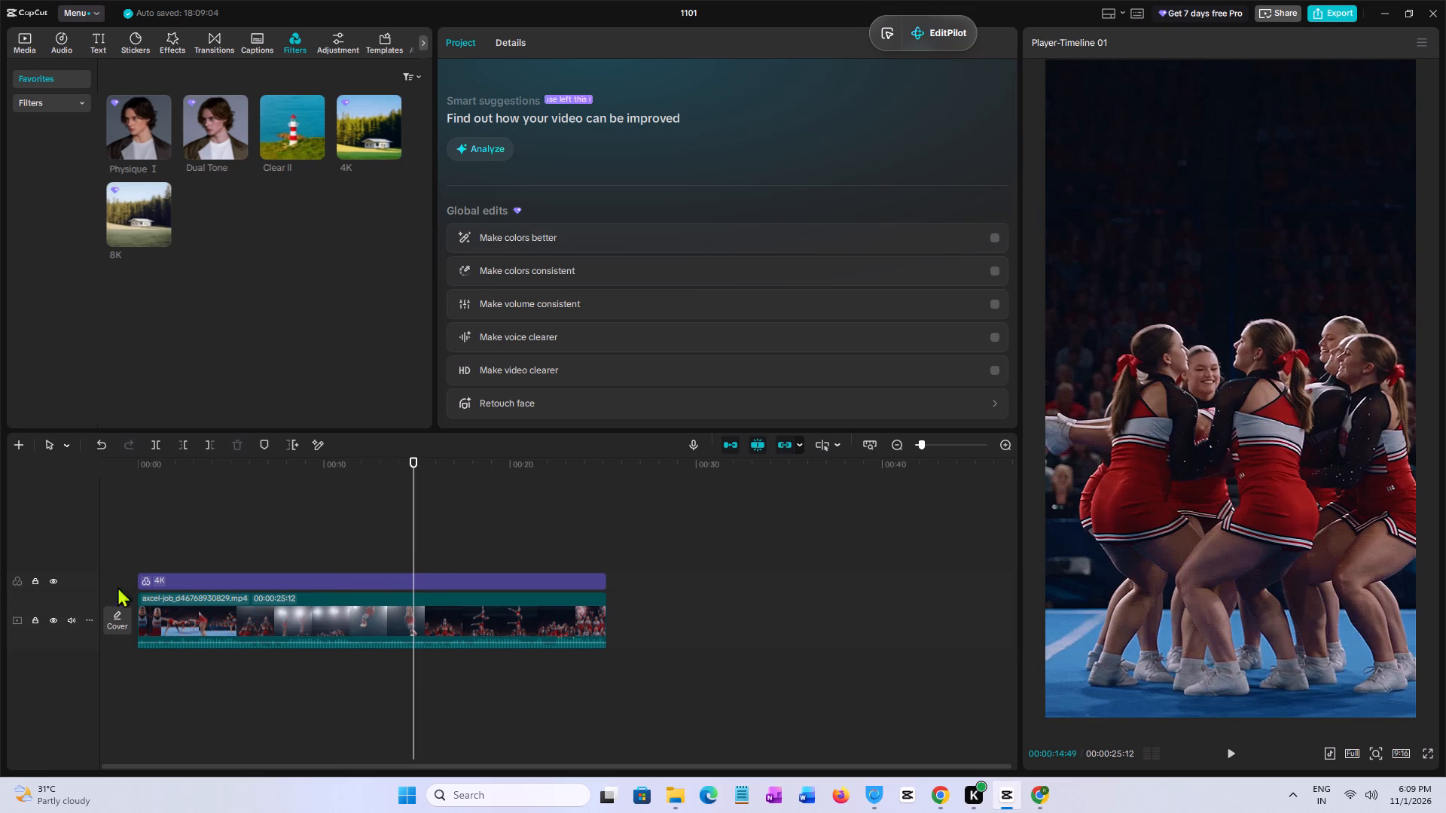
left_click(53, 582)
left_click(52, 582)
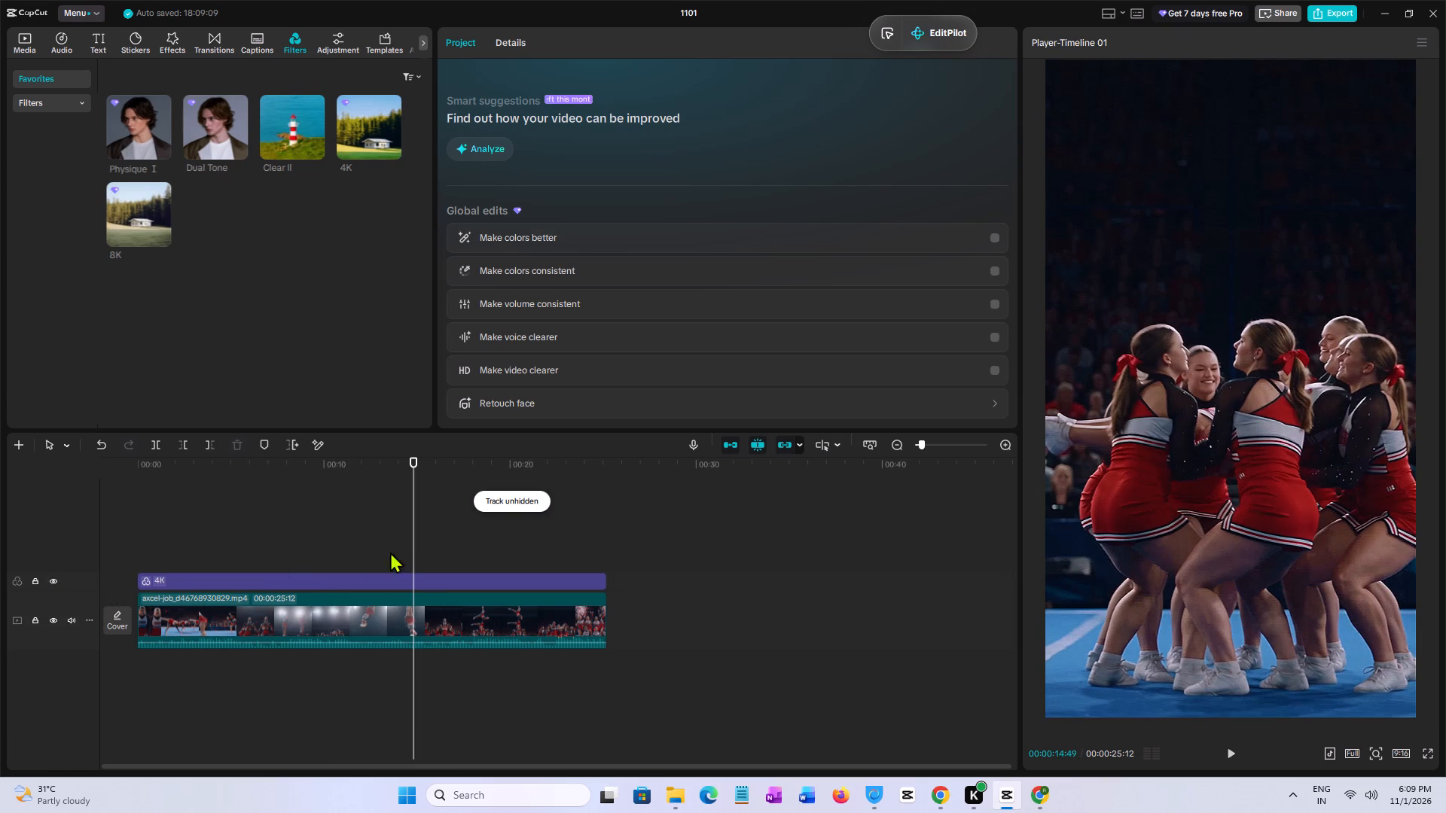
left_click_drag(419, 545, 557, 566)
left_click(557, 571)
left_click_drag(560, 565, 633, 571)
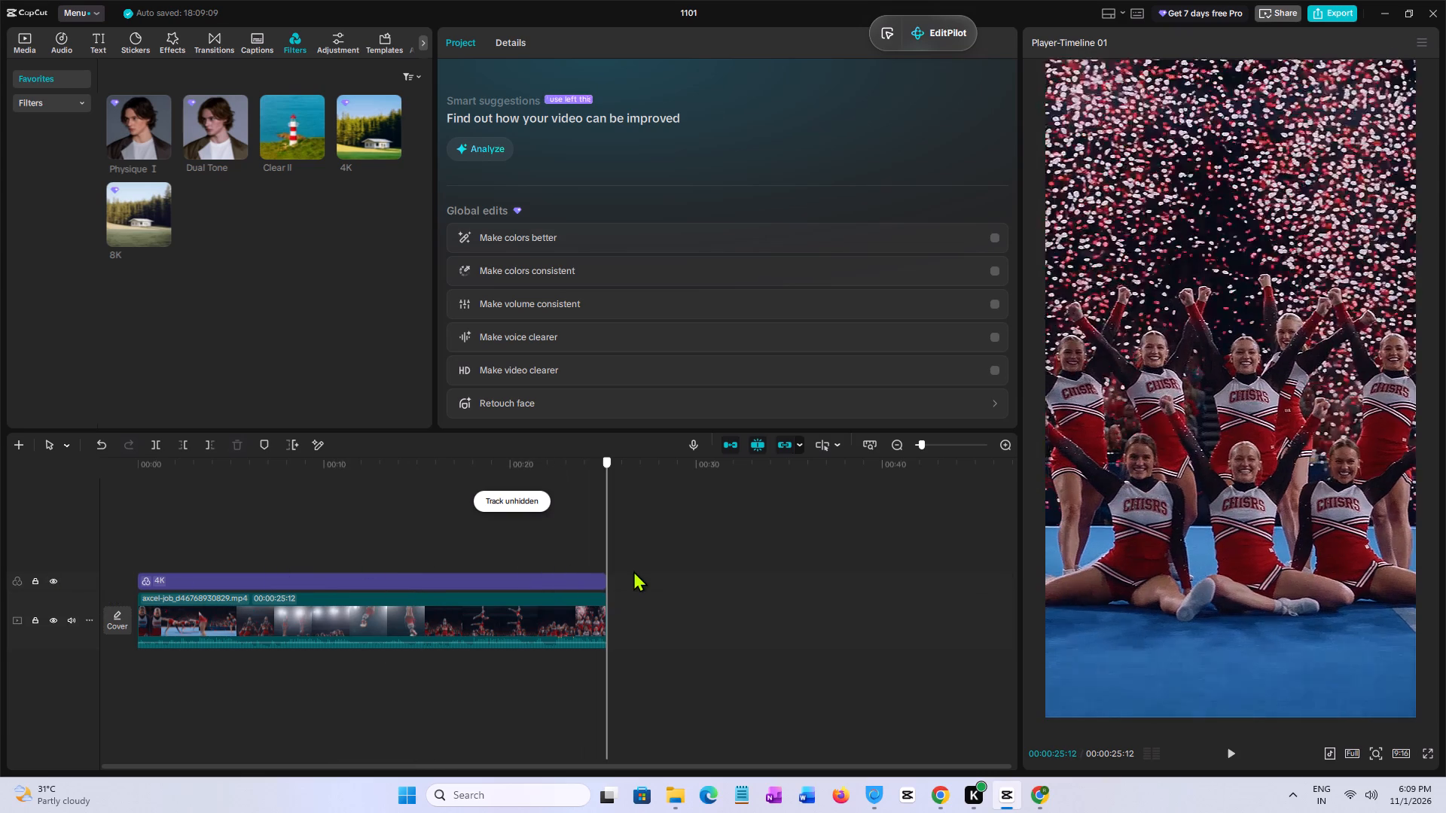
left_click_drag(633, 571, 667, 588)
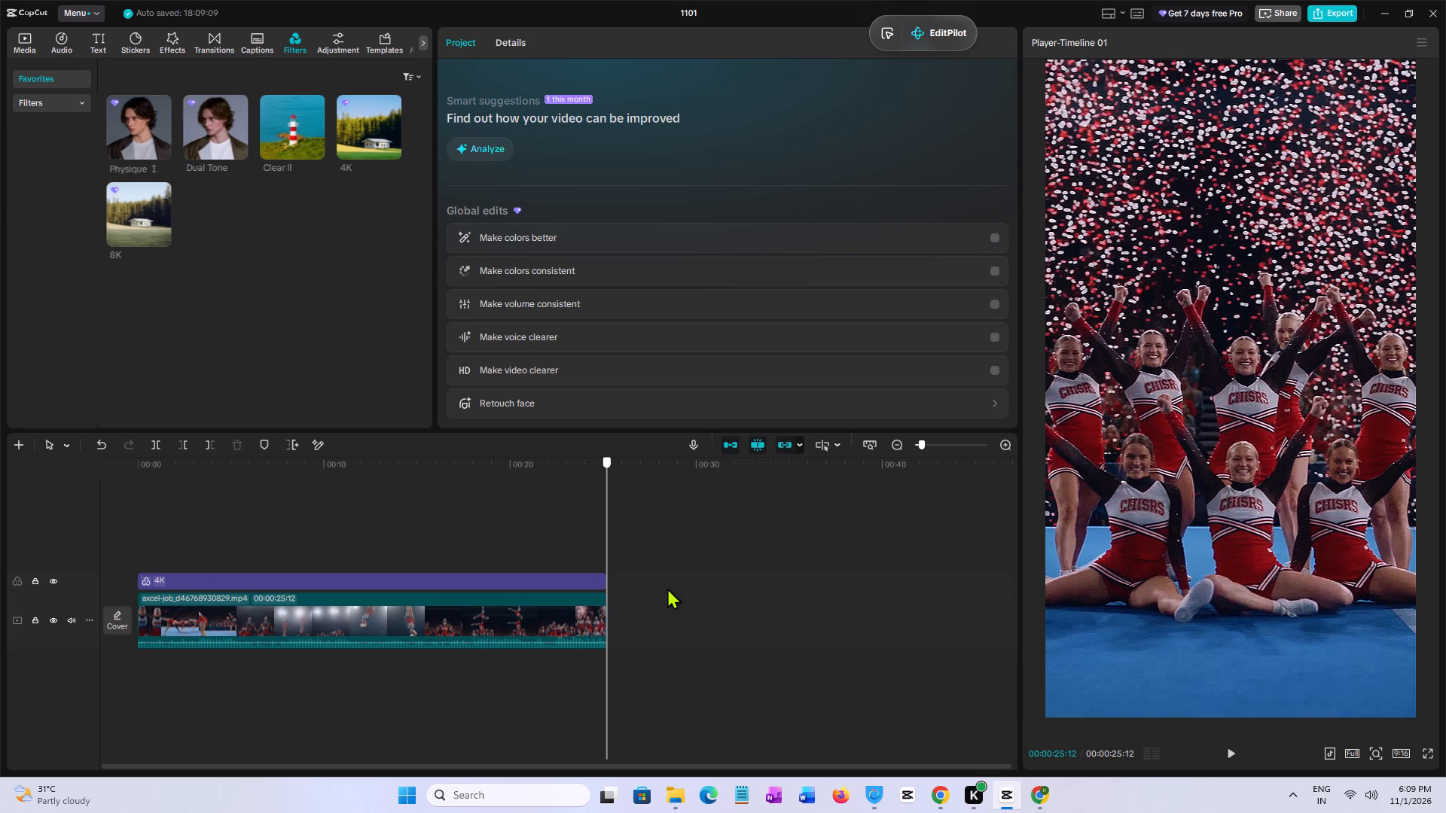
left_click_drag(667, 588, 565, 595)
Lower the 4K filter's intensity to about 90.
left_click(529, 577)
left_click_drag(885, 134, 862, 143)
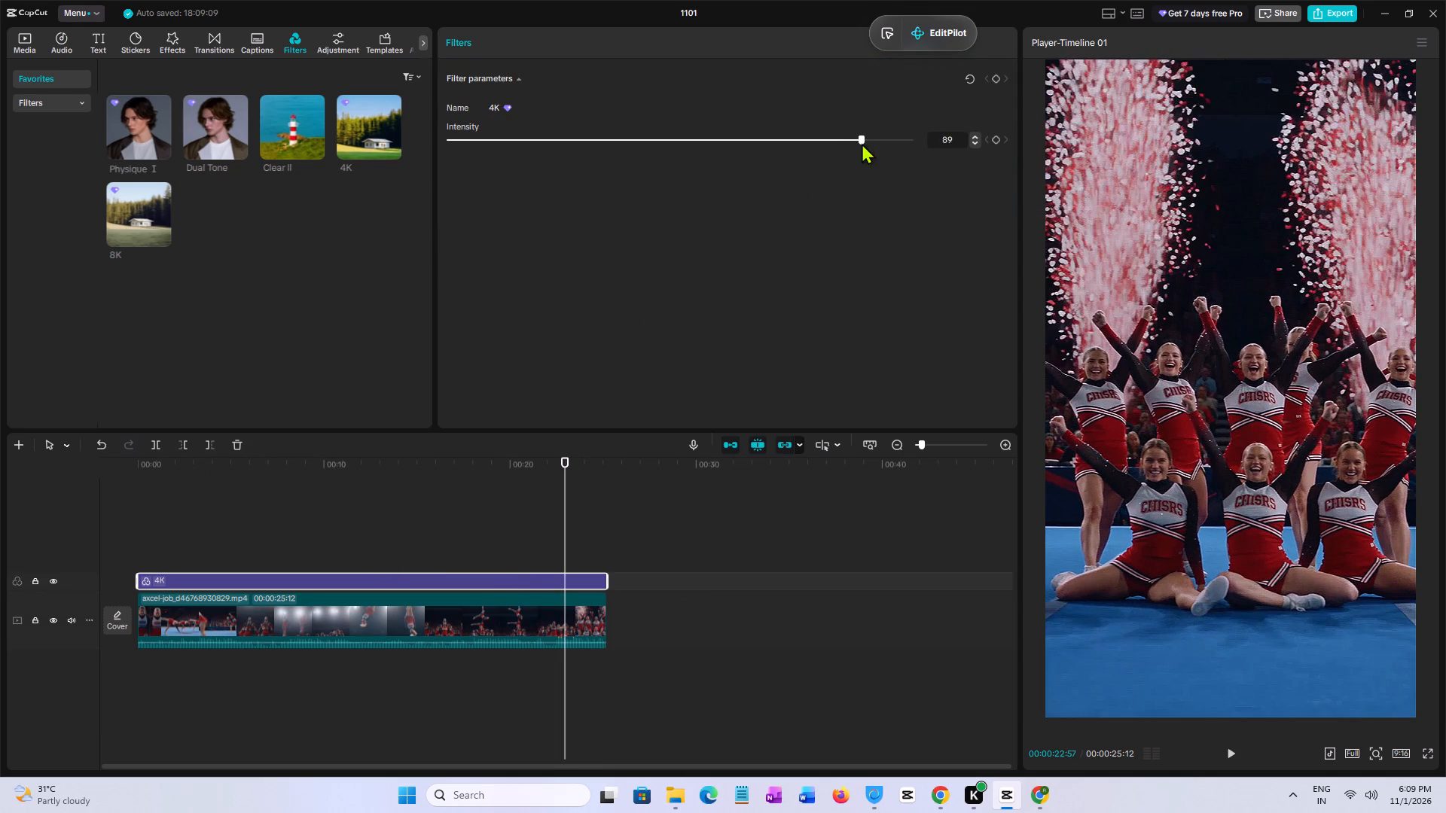
left_click_drag(862, 143, 870, 143)
Replay the filtered clip's opening run and tumbling pass several times from the beginning, pausing to inspect the motion.
left_click(297, 531)
left_click_drag(297, 531, 43, 504)
key("space")
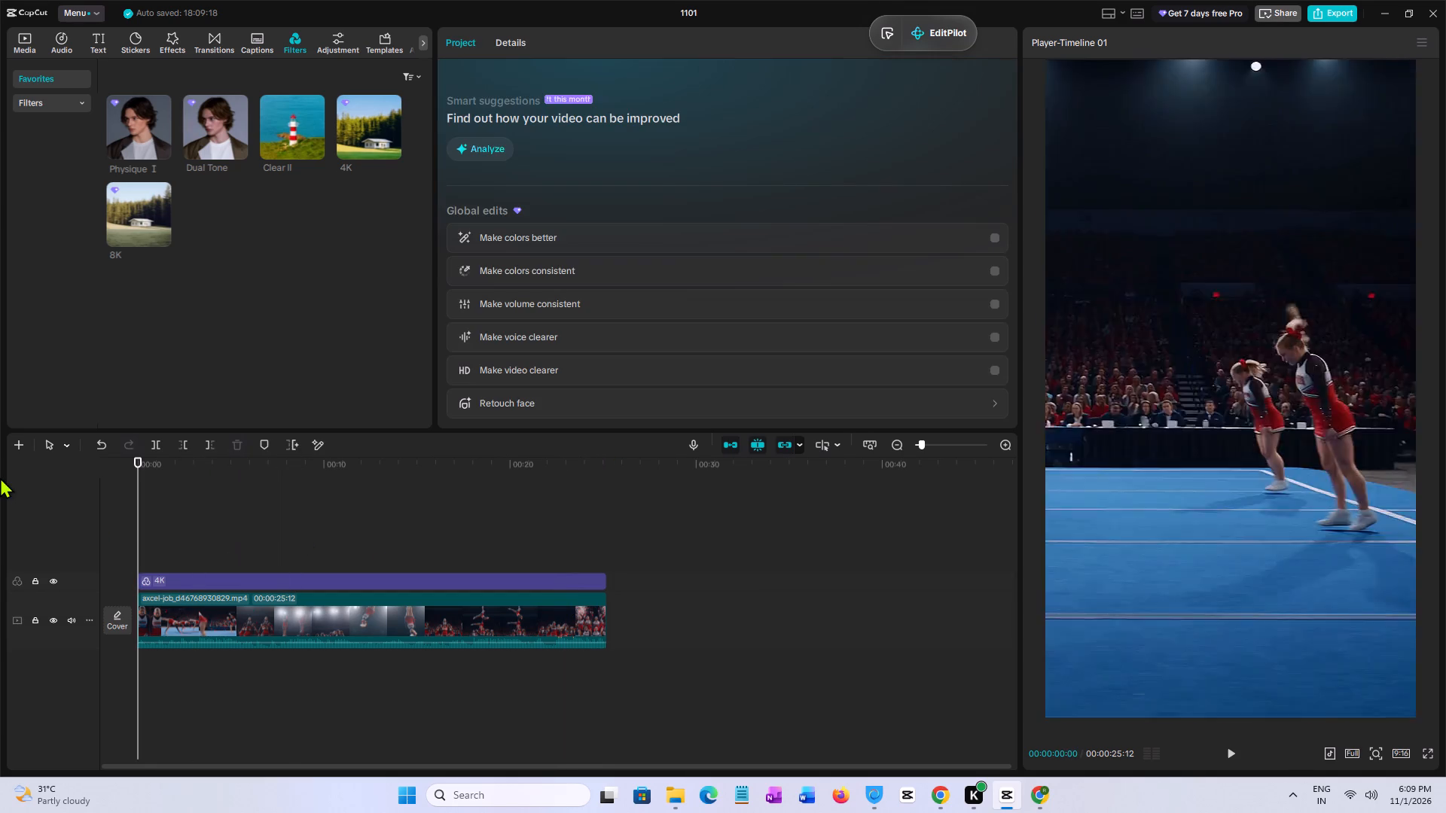
key("space")
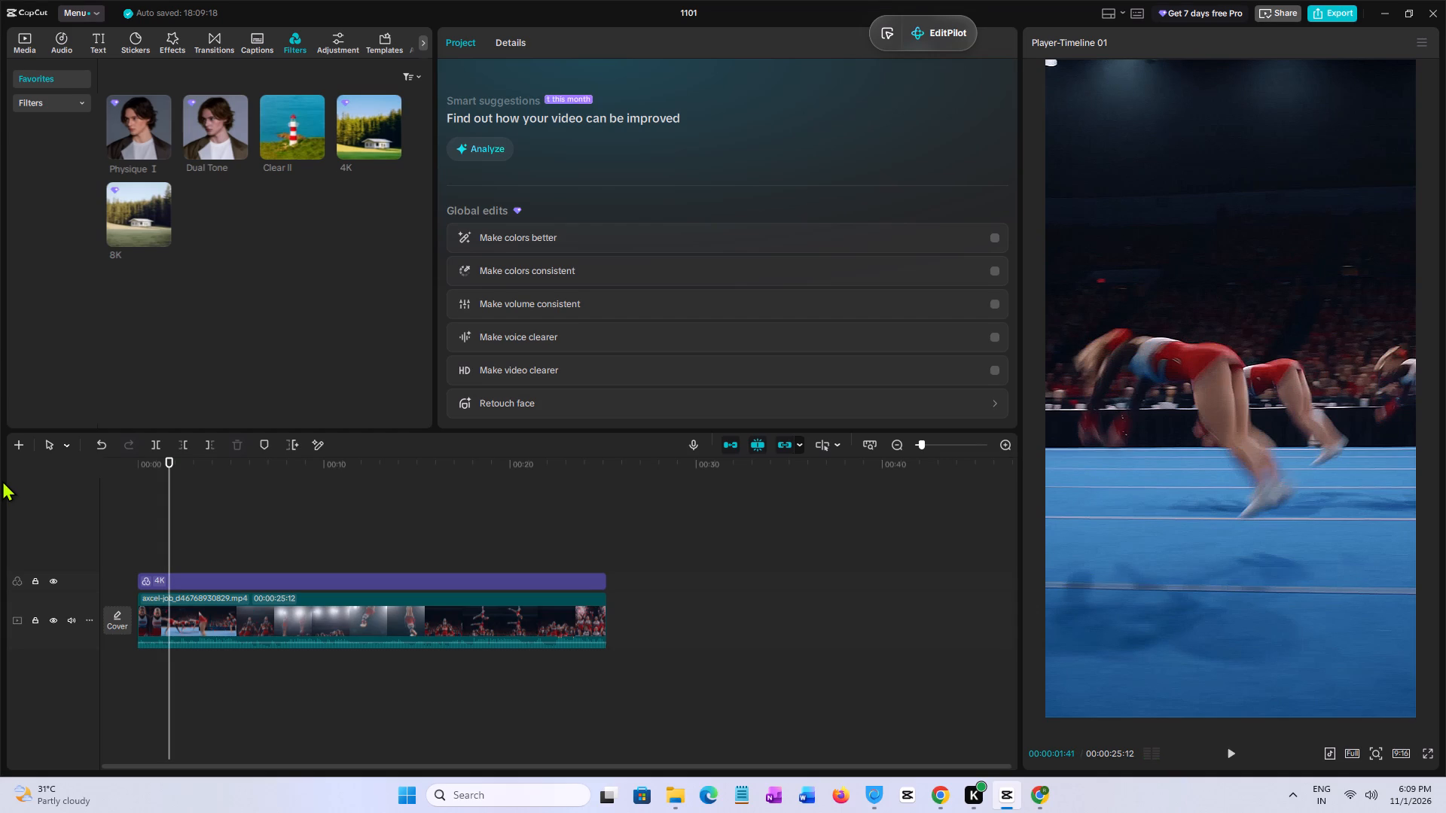
left_click(152, 539)
left_click_drag(152, 539, 20, 534)
key("space")
left_click(288, 531)
left_click_drag(287, 531, 412, 536)
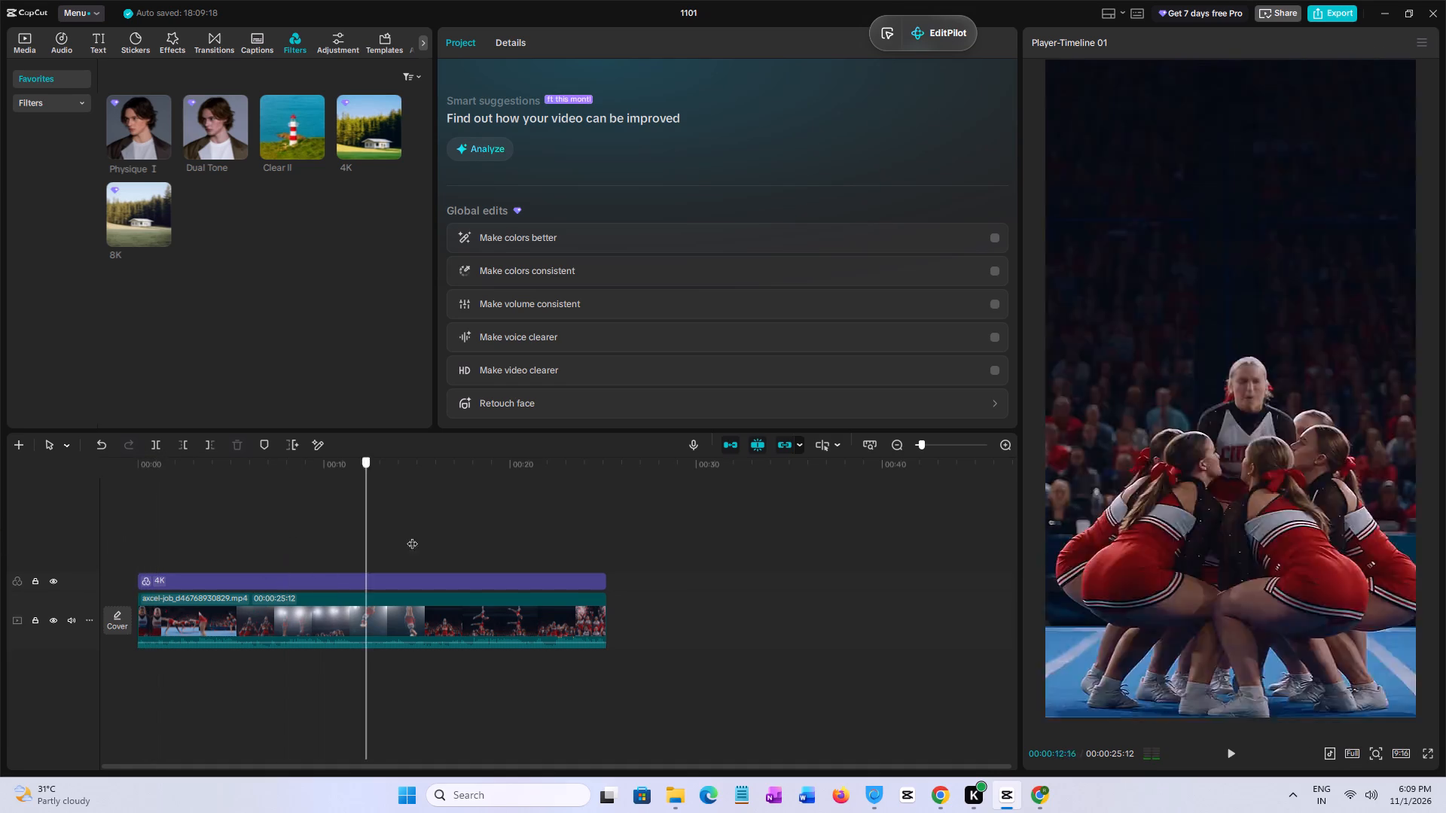
left_click_drag(412, 536, 69, 527)
left_click(423, 551)
left_click_drag(423, 551, 22, 543)
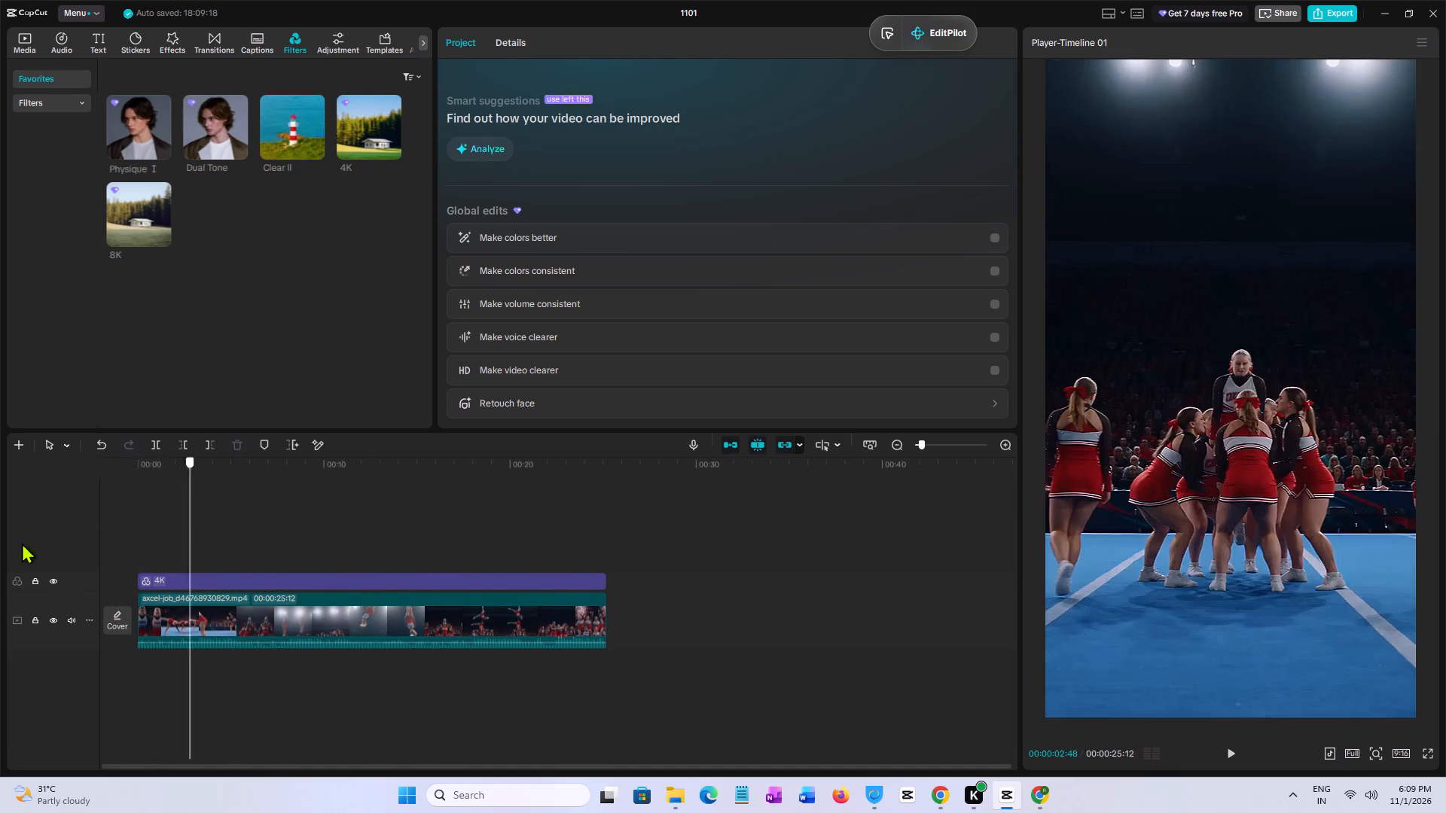
left_click_drag(22, 543, 0, 515)
key("space")
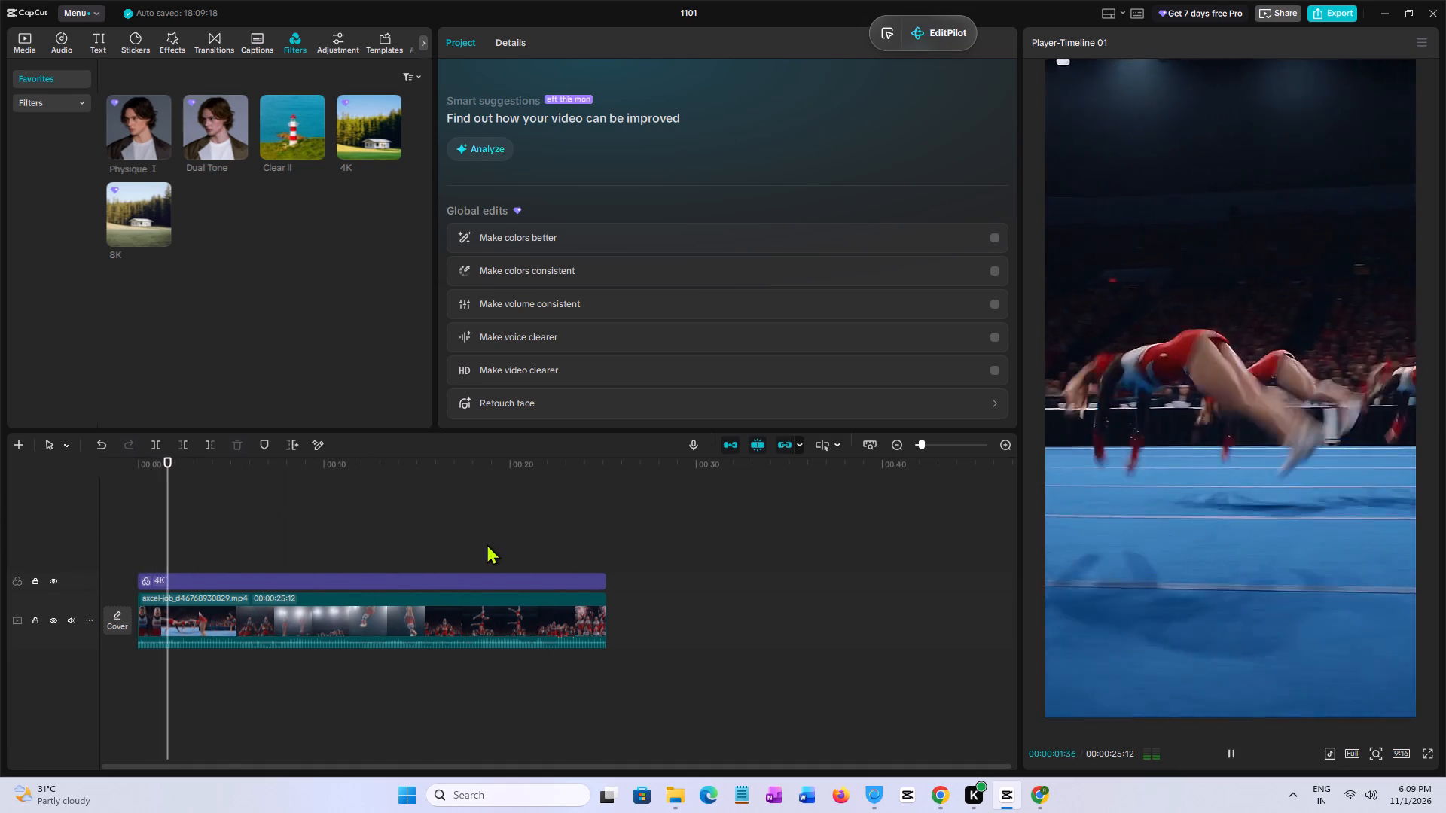
left_click(371, 533)
left_click_drag(371, 533, 100, 531)
key("space")
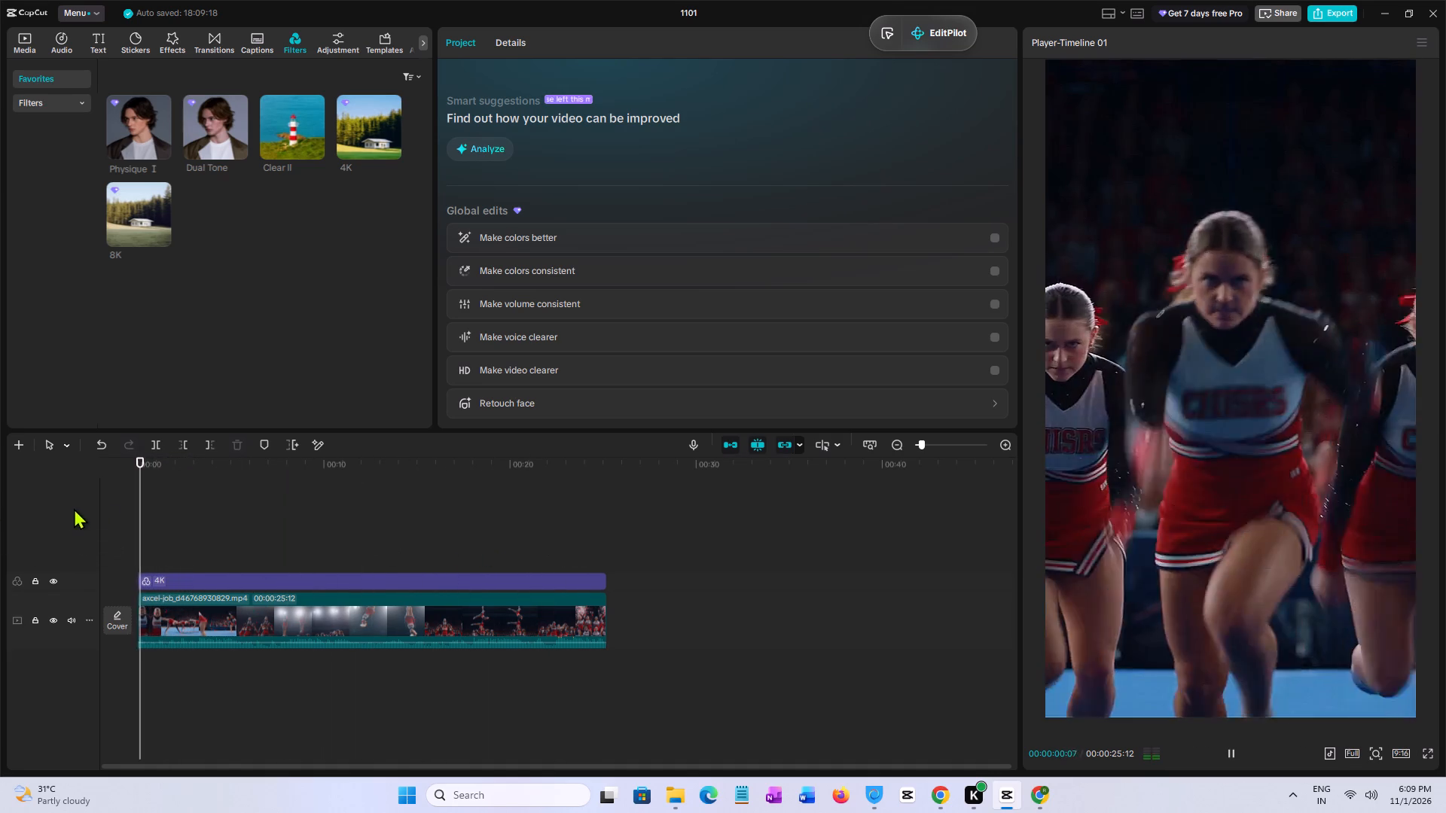
left_click(517, 531)
left_click_drag(517, 531, 46, 489)
key("space")
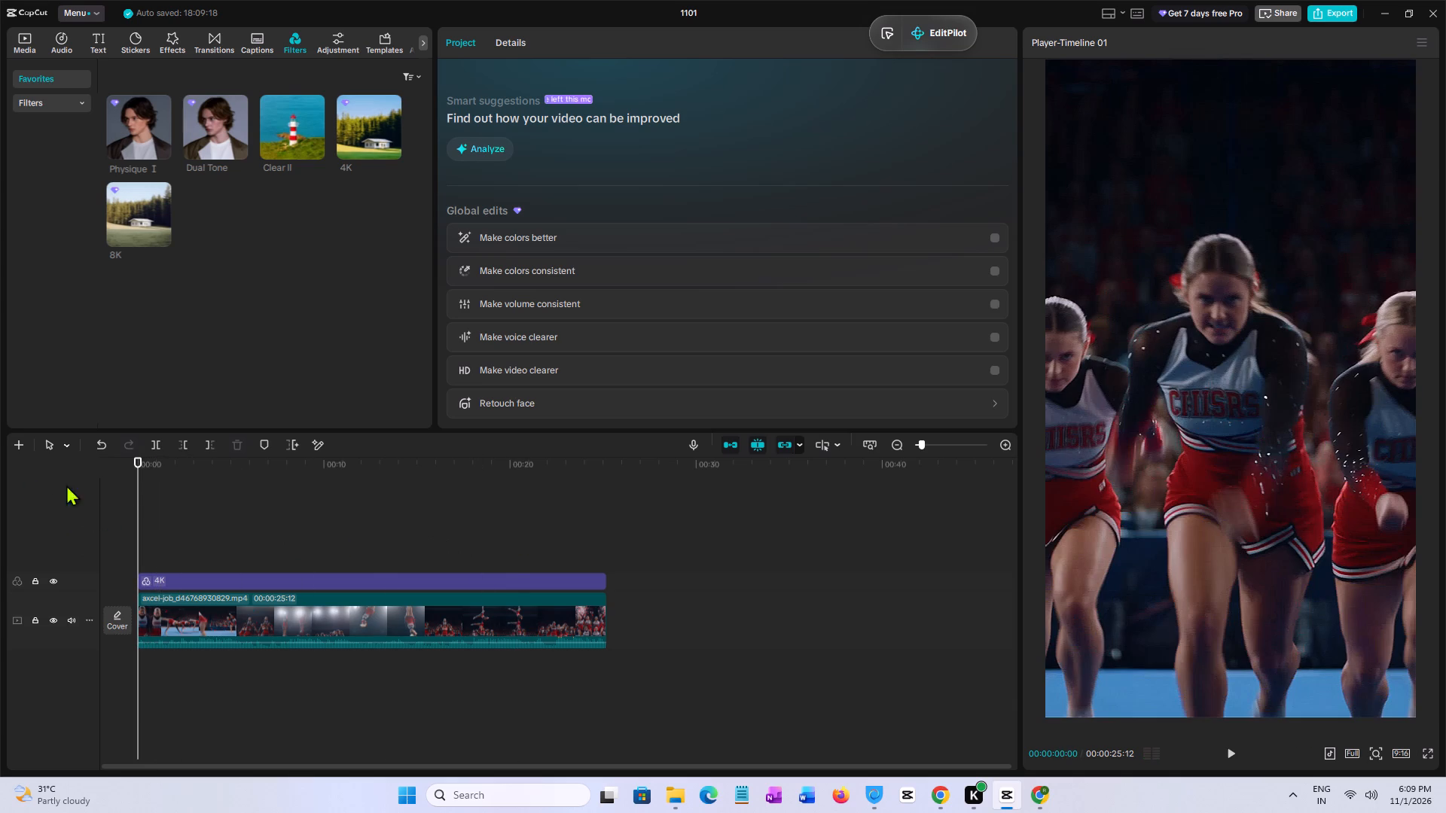
key("space")
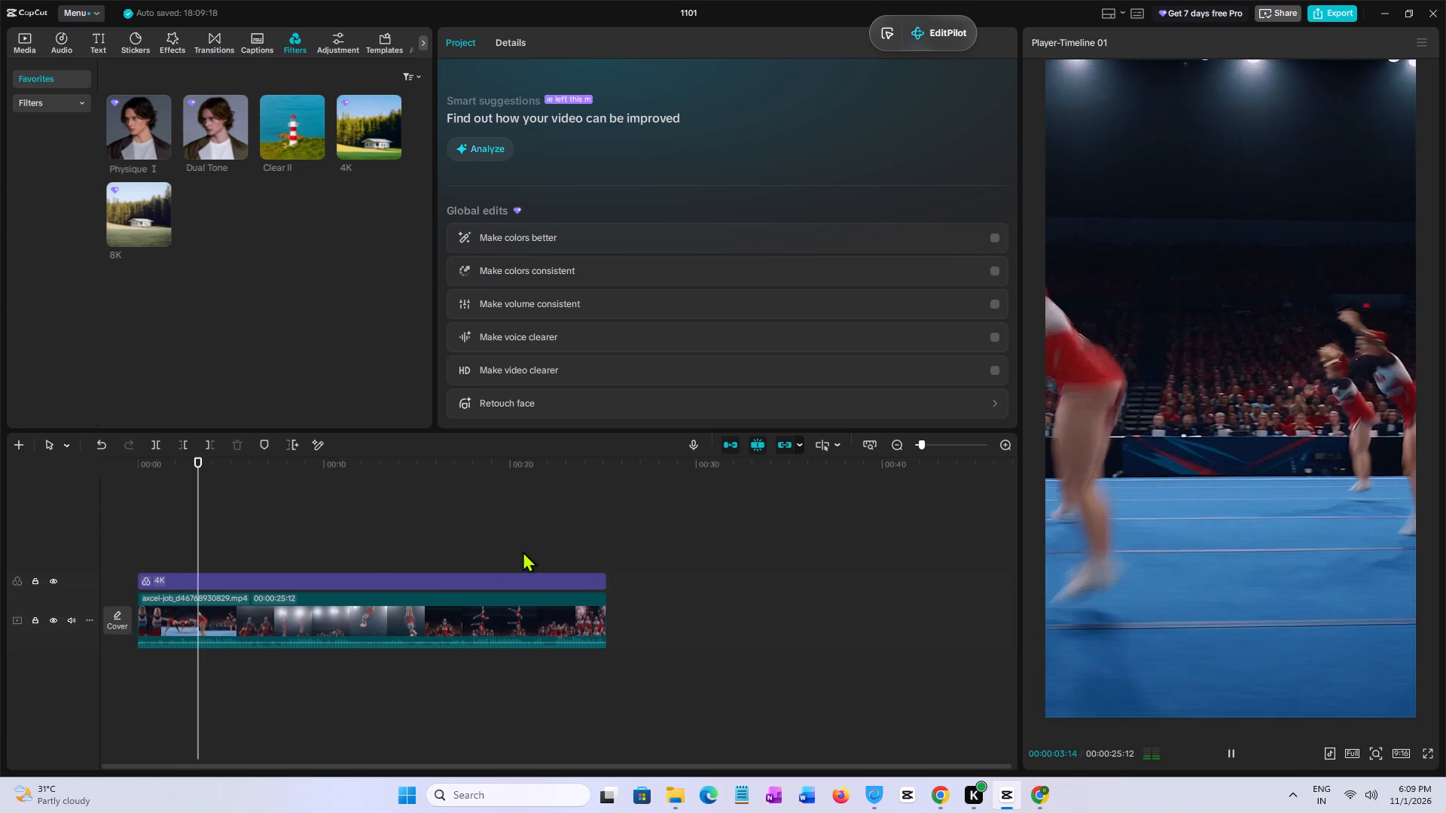
key("space")
key("space")
key("space")
key("space")
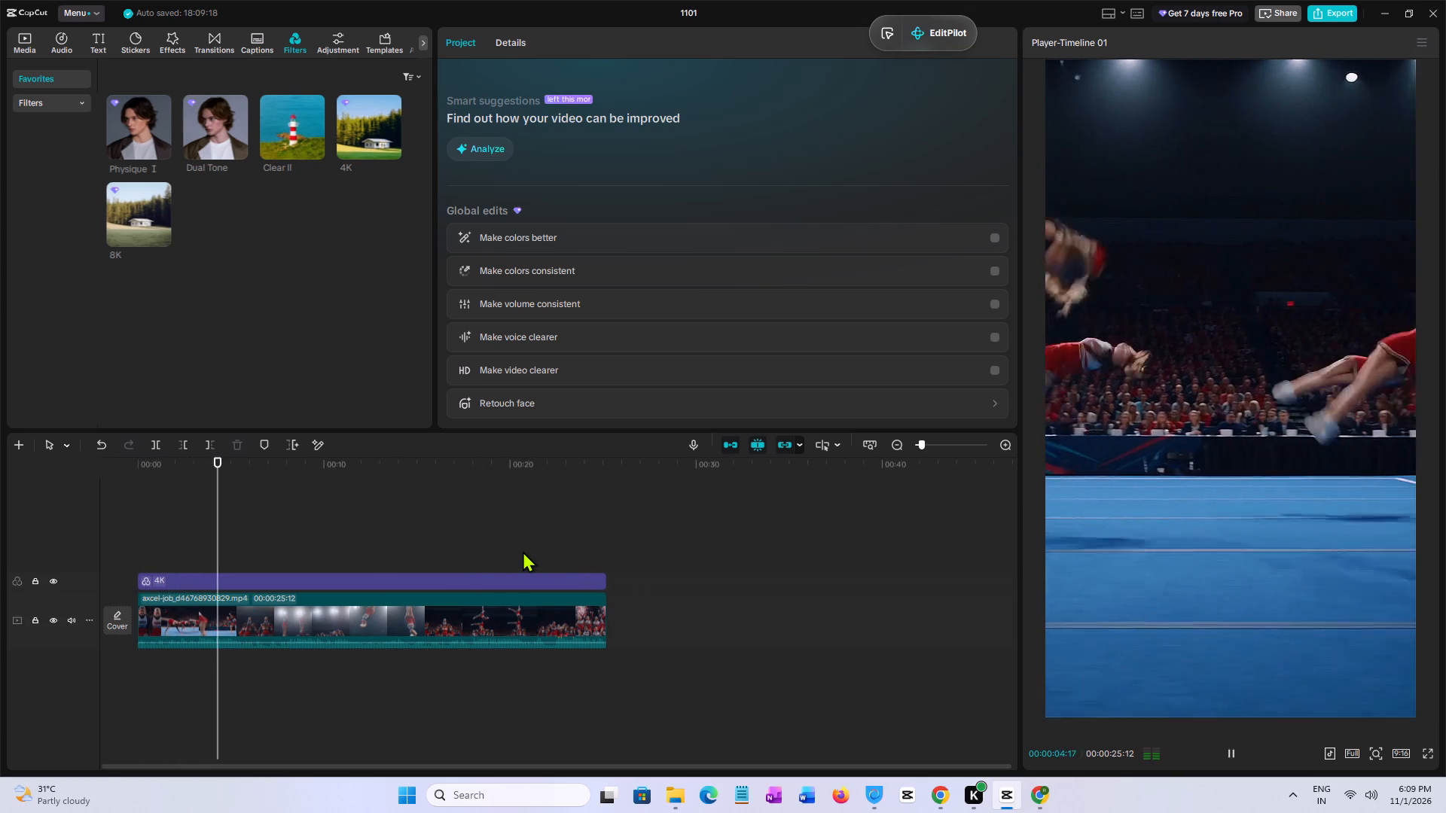
key("space")
Review the filtered clip from the beginning through the group lifts, pausing between about 15 and 17 seconds to inspect the pyramid stunt.
left_click(523, 551)
left_click_drag(523, 551, 0, 556)
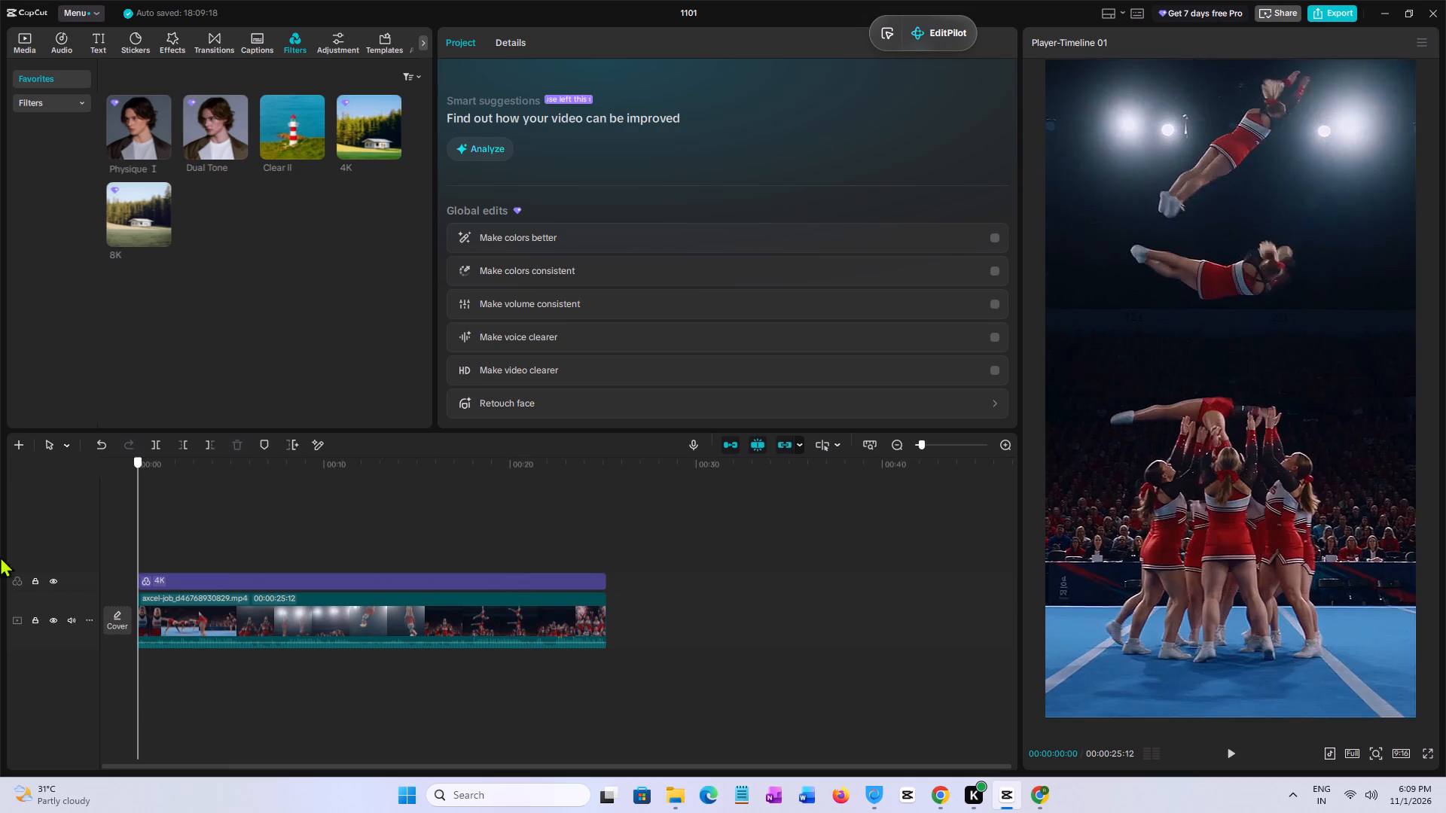
left_click_drag(0, 556, 0, 559)
key("space")
left_click(475, 556)
left_click_drag(477, 556, 500, 556)
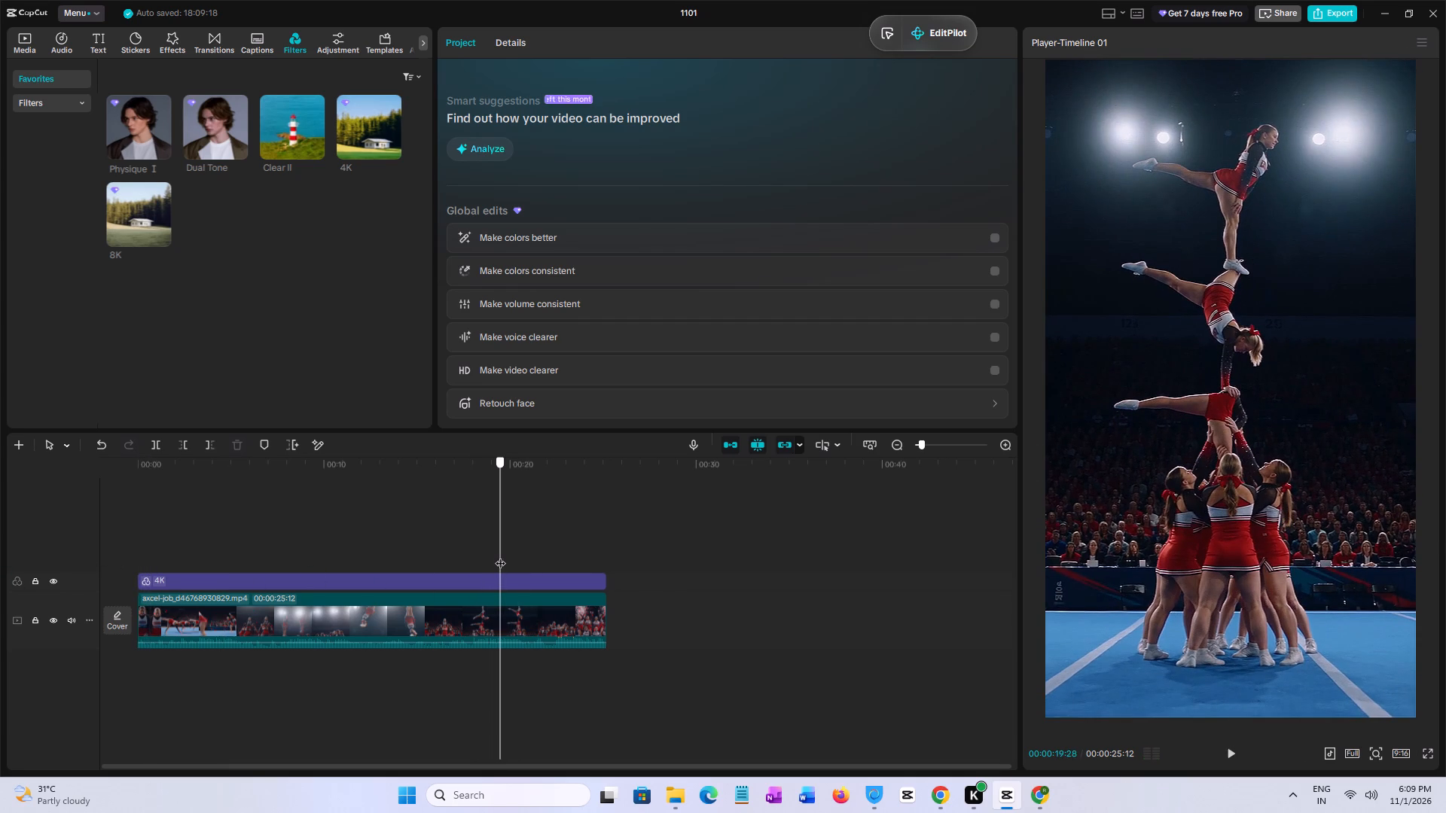
left_click_drag(500, 556, 0, 545)
key("space")
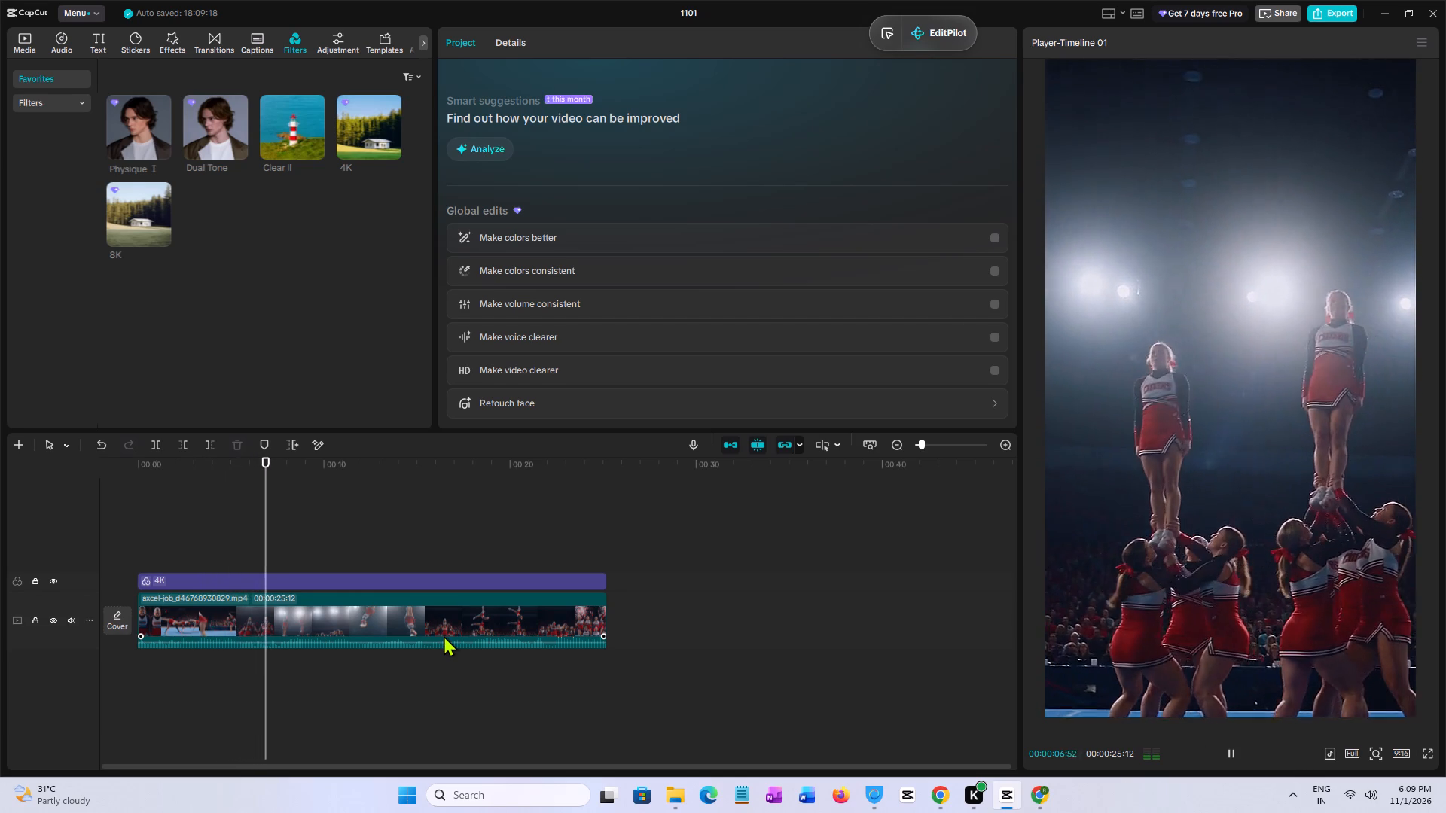
left_click(236, 534)
left_click_drag(238, 534, 0, 559)
key("space")
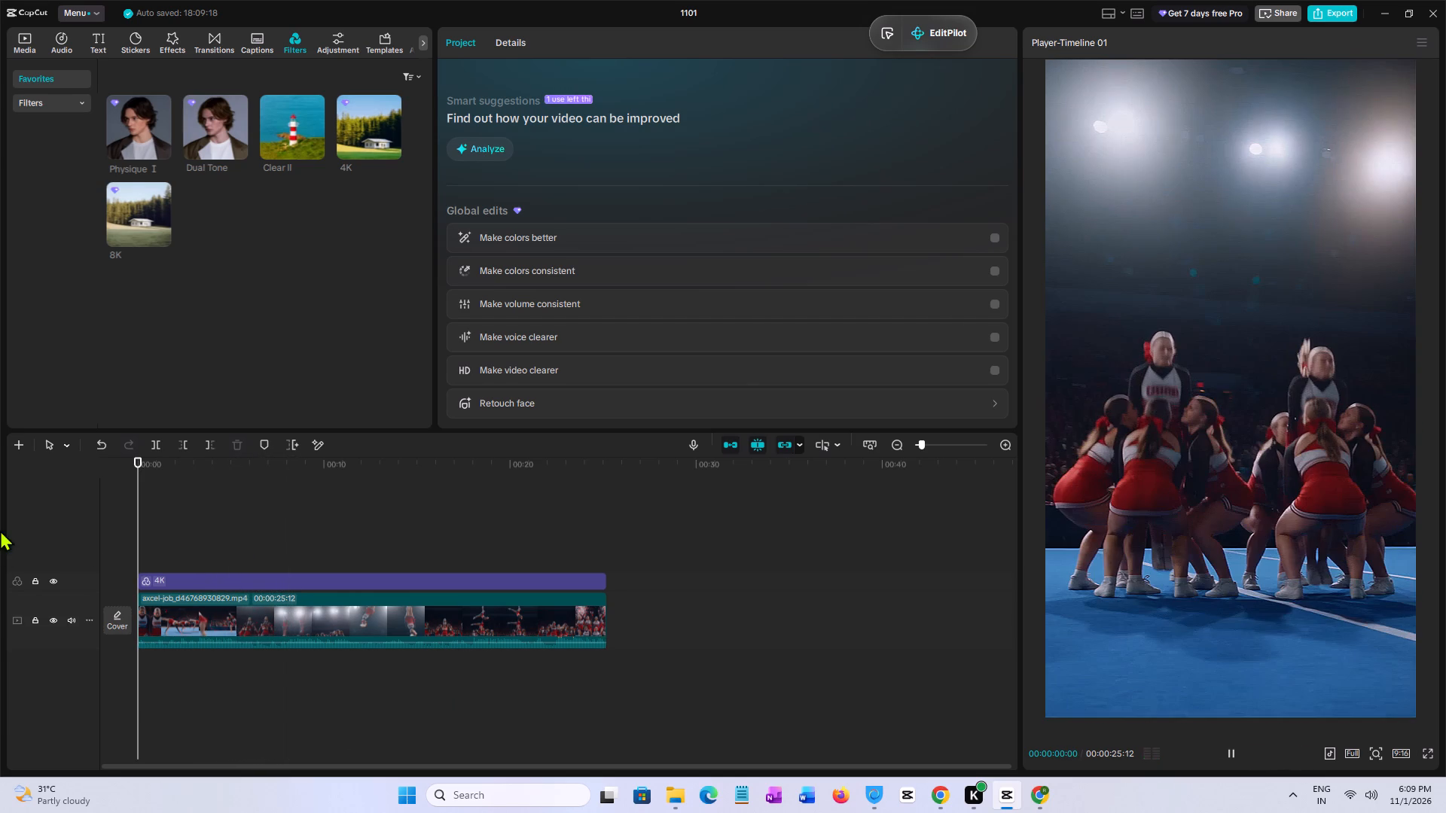
left_click(315, 536)
left_click_drag(315, 536, 0, 553)
key("space")
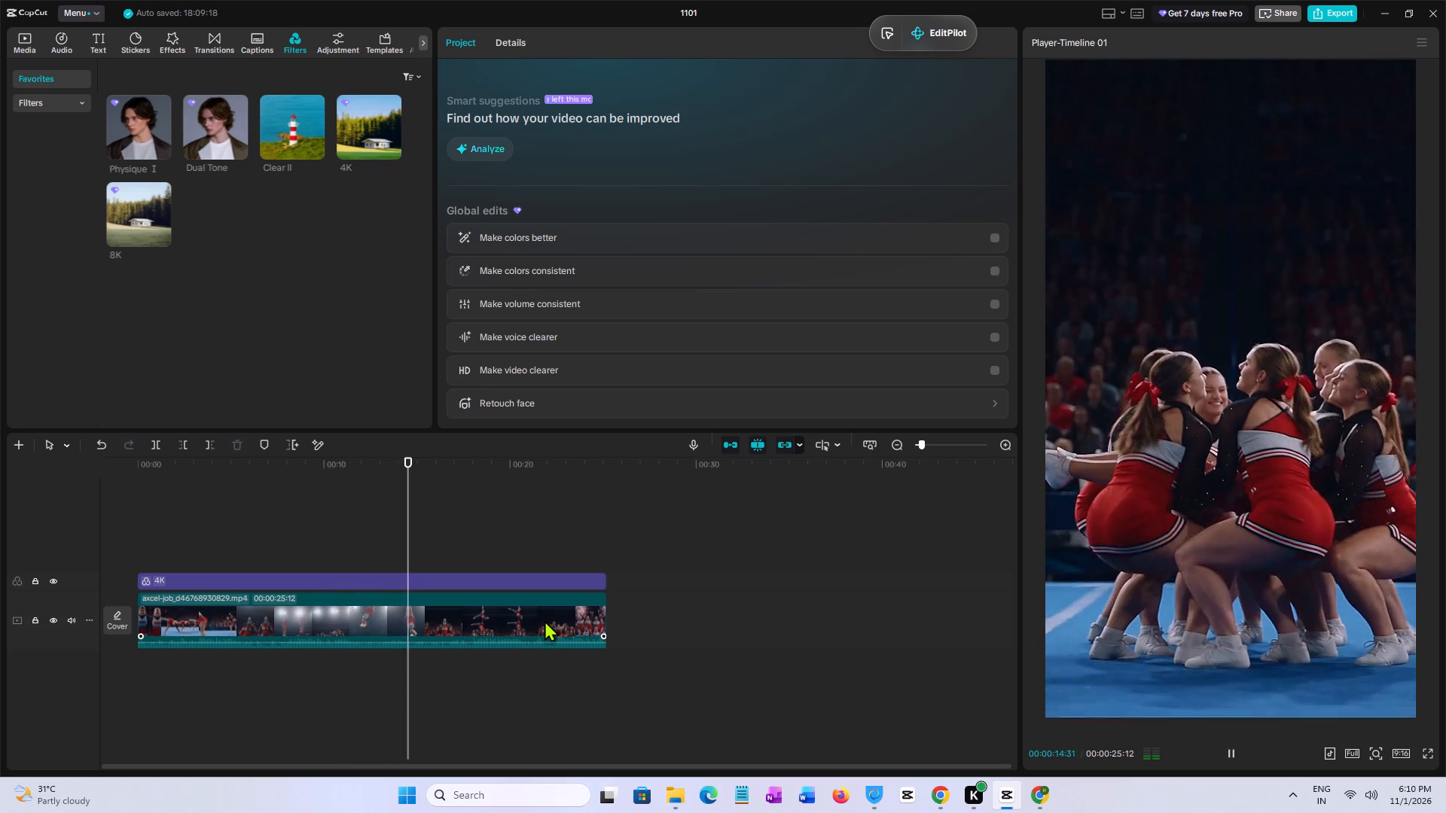
key("space")
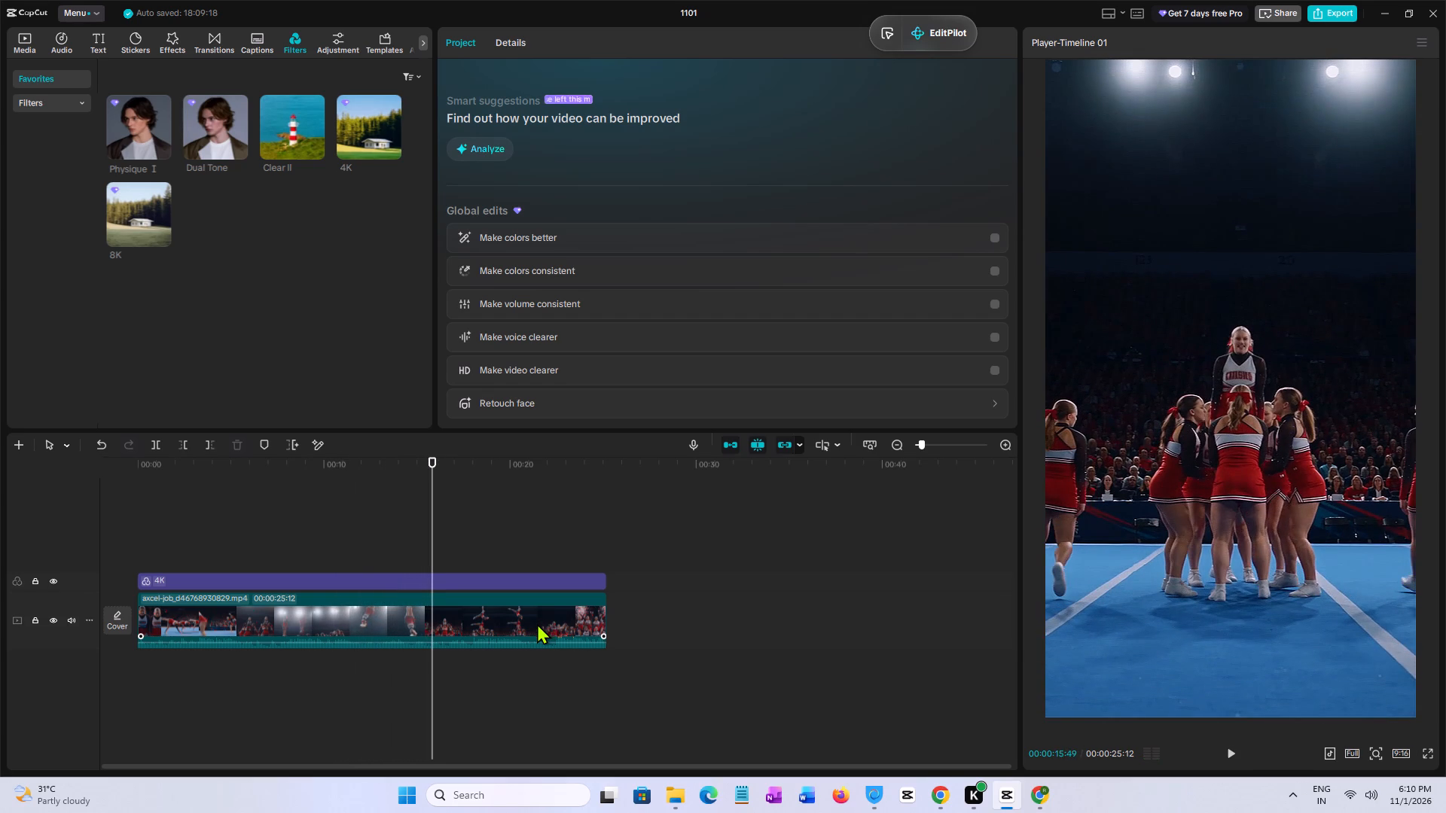
key("space")
key("space")
key("space")
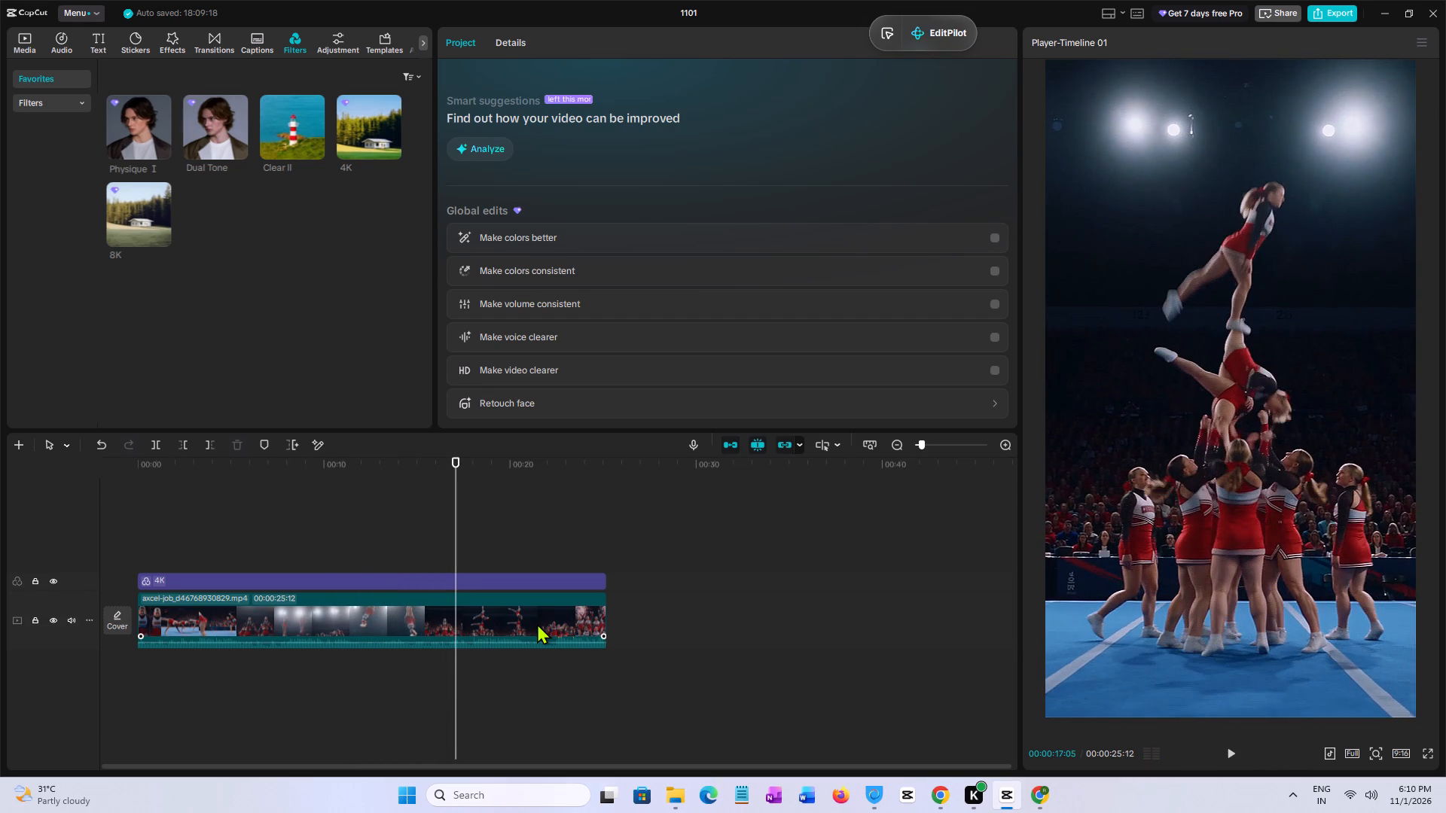
key("space")
Set the cheer squad clip's exposure to 4 and contrast to 3 in its basic adjustments.
left_click(537, 623)
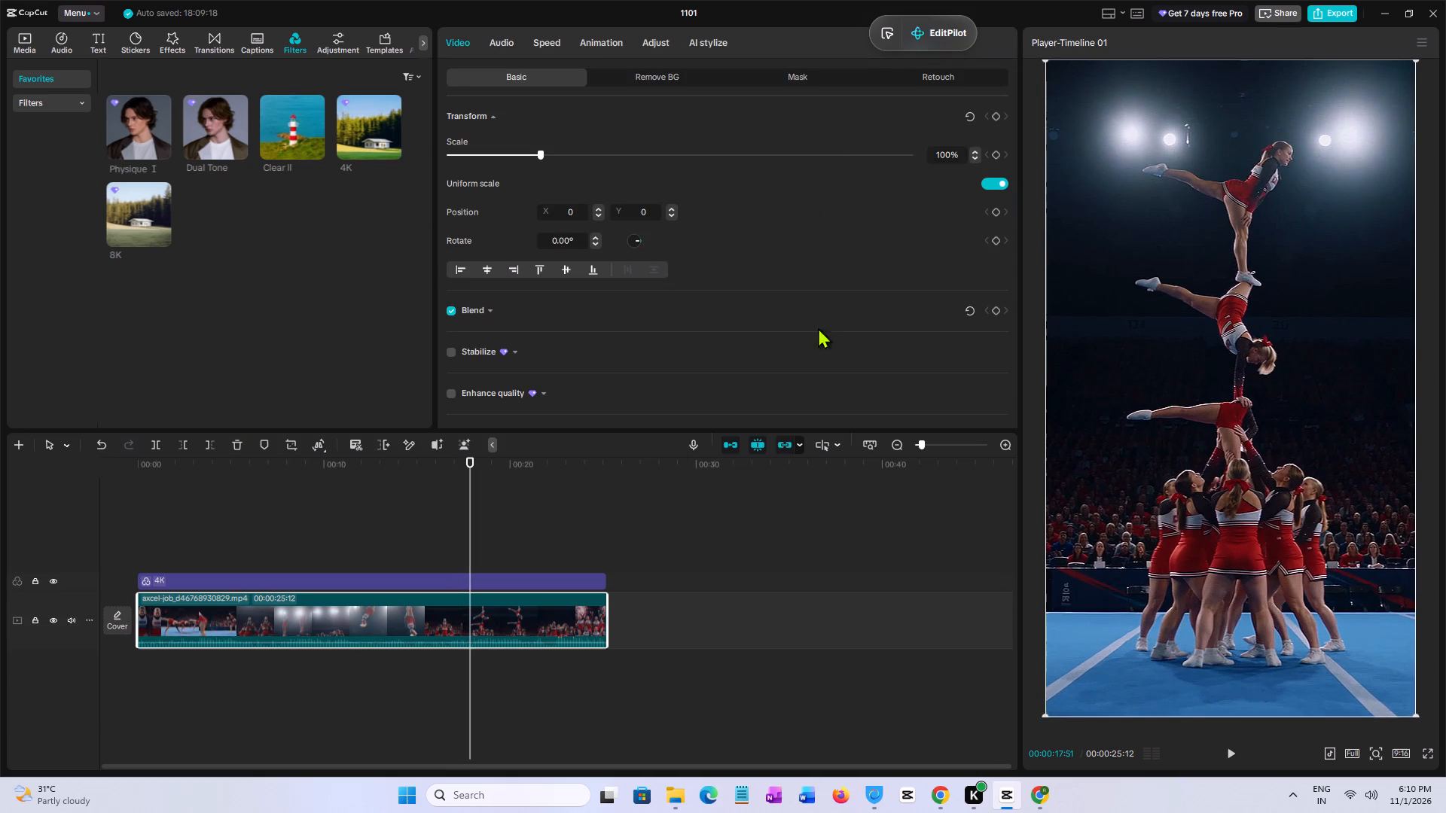
left_click(648, 38)
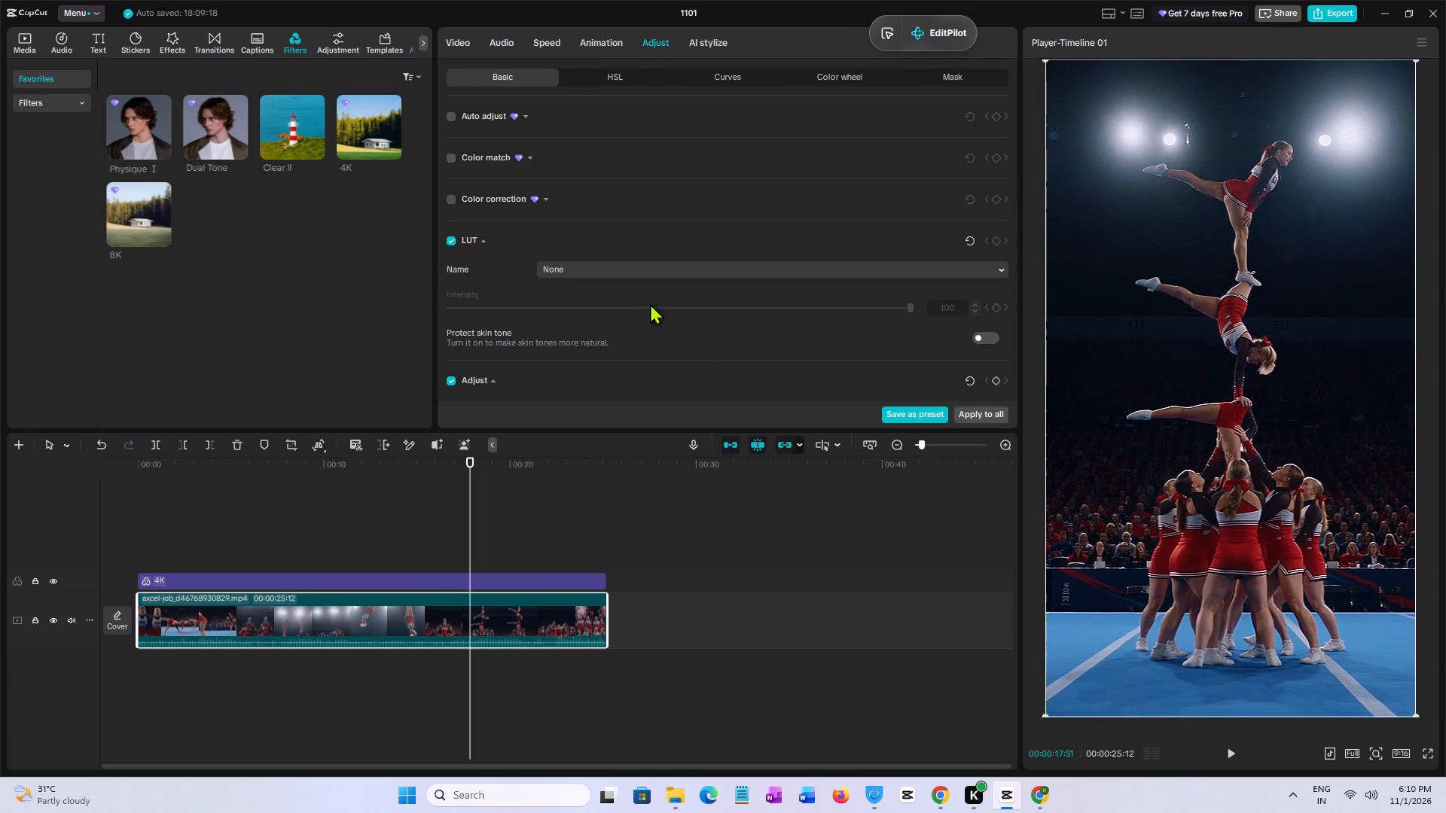
scroll(635, 193, "down", 2)
scroll(755, 237, "down", 2)
left_click(689, 245)
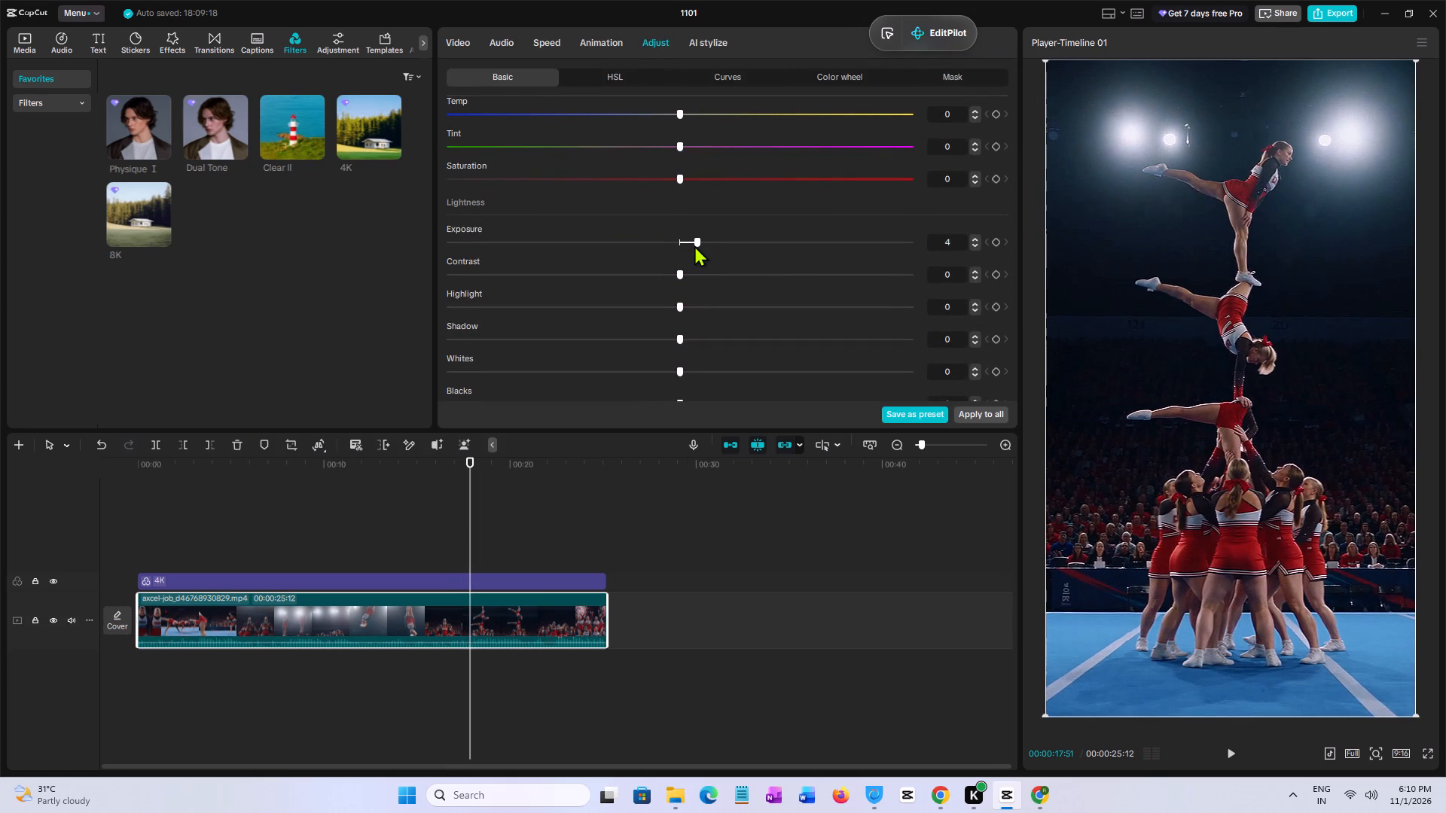
left_click_drag(680, 275, 696, 273)
left_click_drag(696, 273, 693, 273)
Set the cheer squad clip's highlight adjustment to 5, trying stronger and neutral amounts first.
left_click_drag(680, 324, 690, 319)
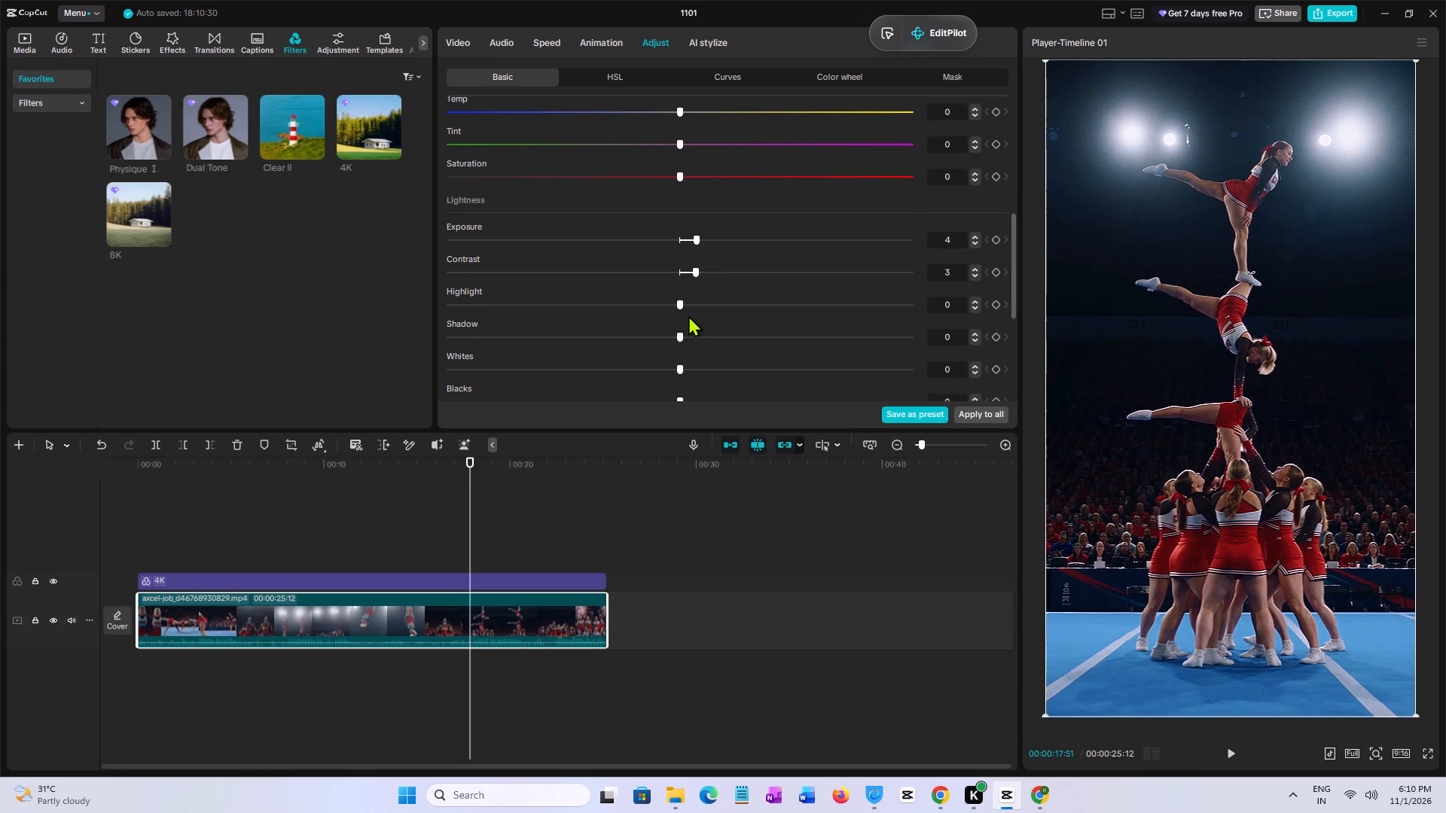
left_click_drag(676, 310, 689, 306)
left_click(682, 306)
left_click_drag(685, 303, 807, 311)
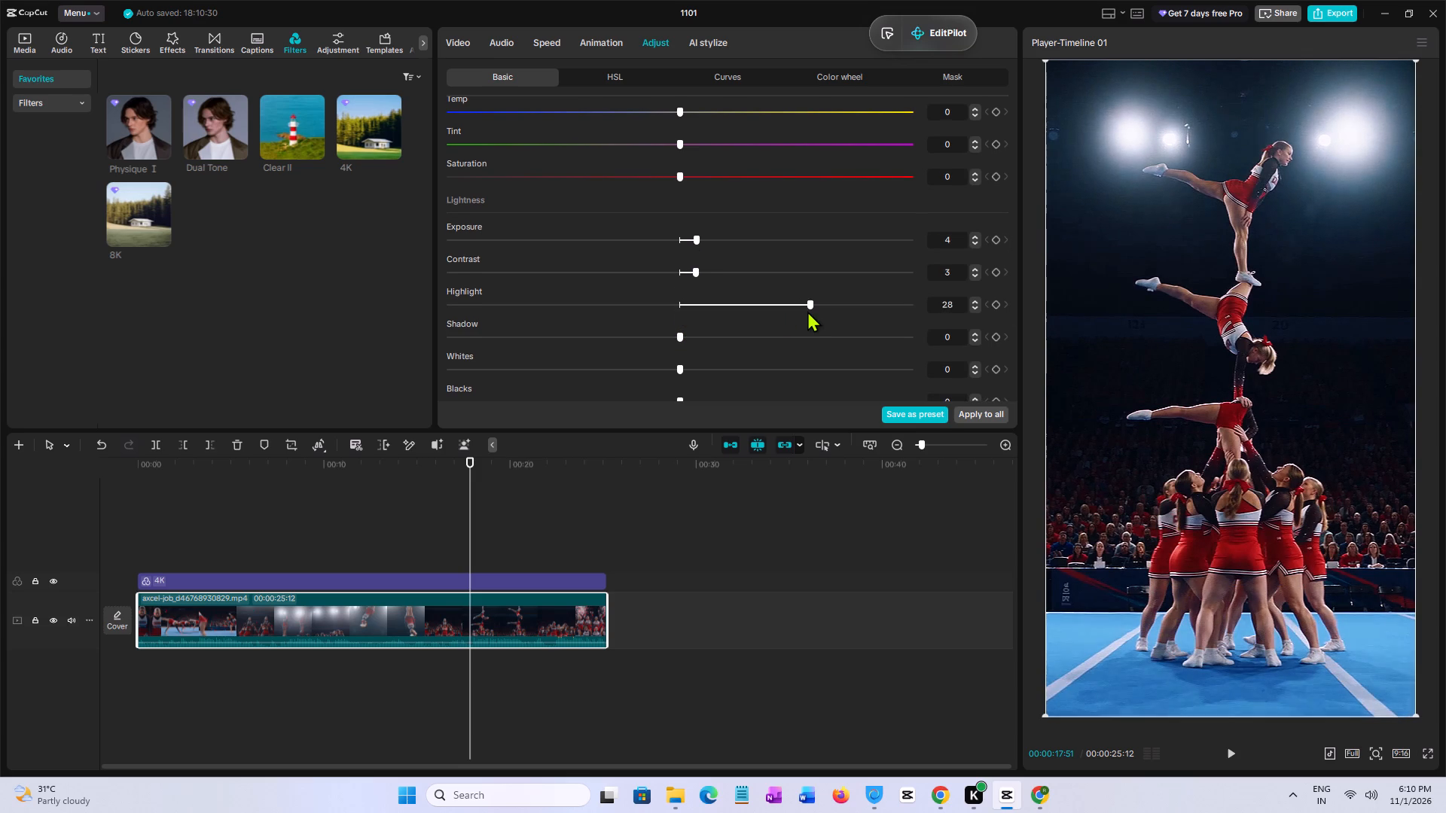
left_click_drag(807, 311, 704, 343)
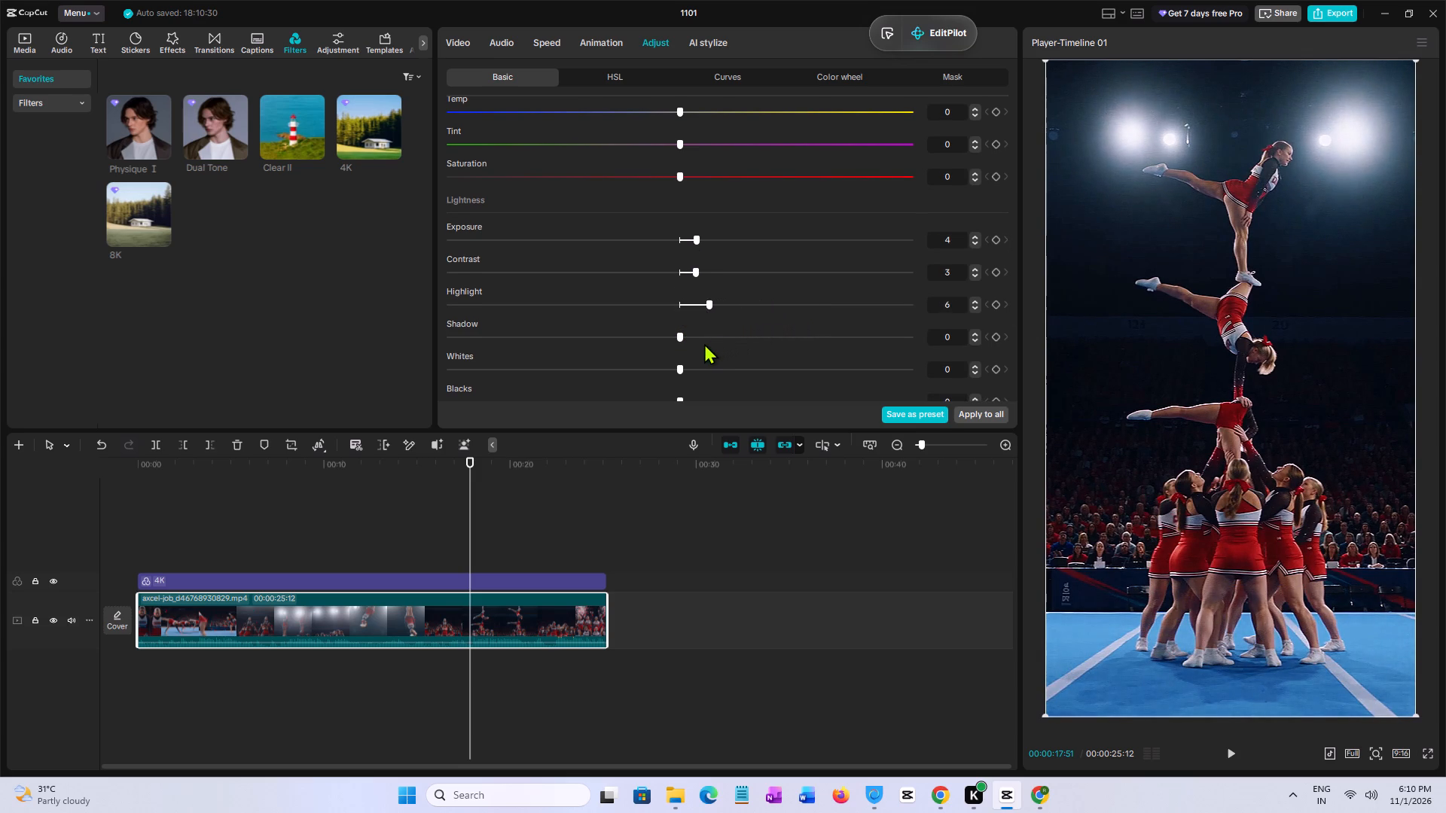
left_click_drag(704, 343, 687, 349)
left_click_drag(687, 349, 698, 346)
Make slight changes to the clip's basic adjustment sliders further below the lightness settings.
scroll(731, 258, "down", 3)
left_click_drag(461, 266, 454, 265)
left_click_drag(456, 288, 465, 291)
Play the adjusted cheer squad clip from the beginning and view it in full screen.
left_click(356, 523)
left_click_drag(356, 522, 101, 516)
key("space")
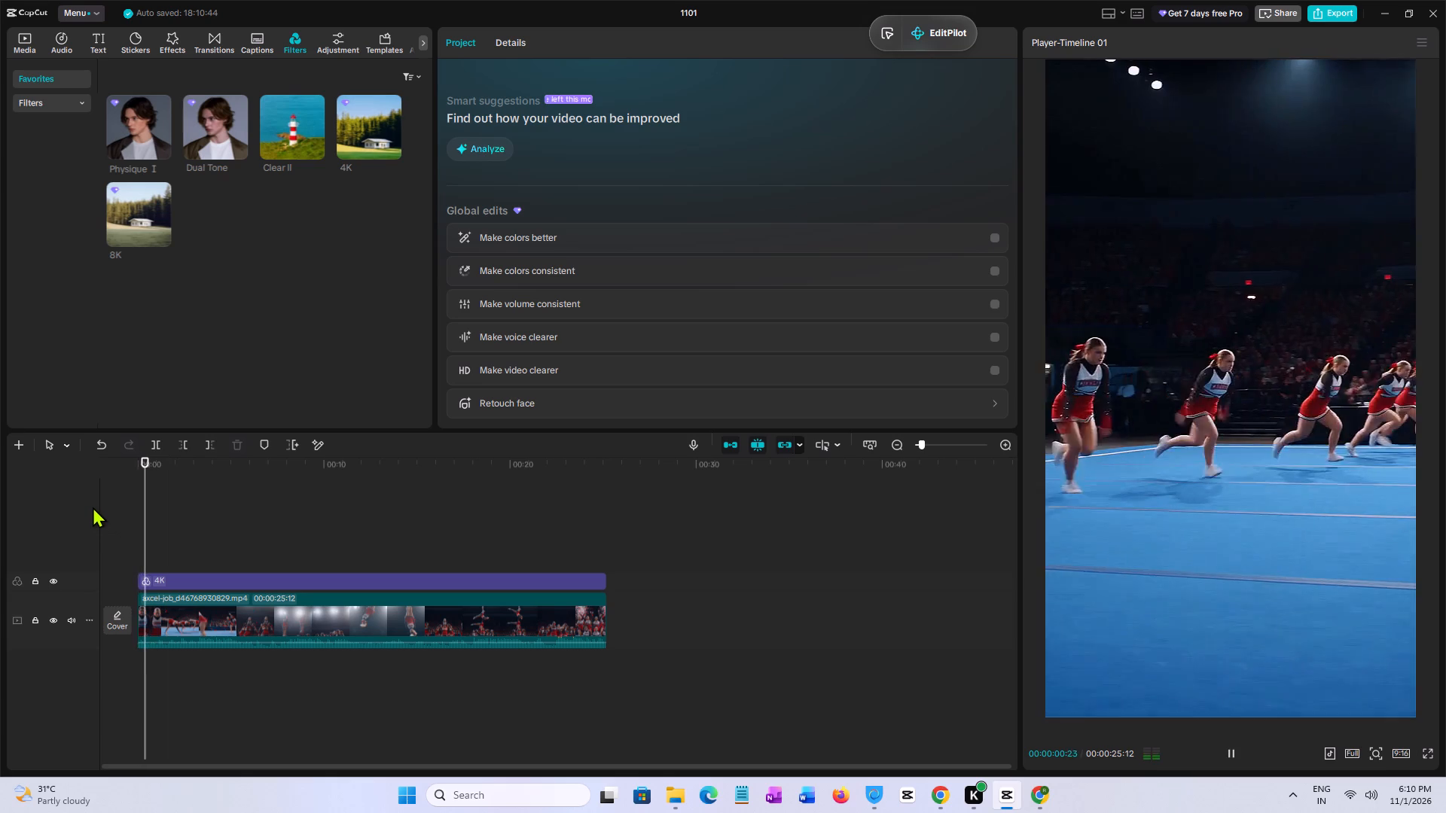
left_click(1431, 753)
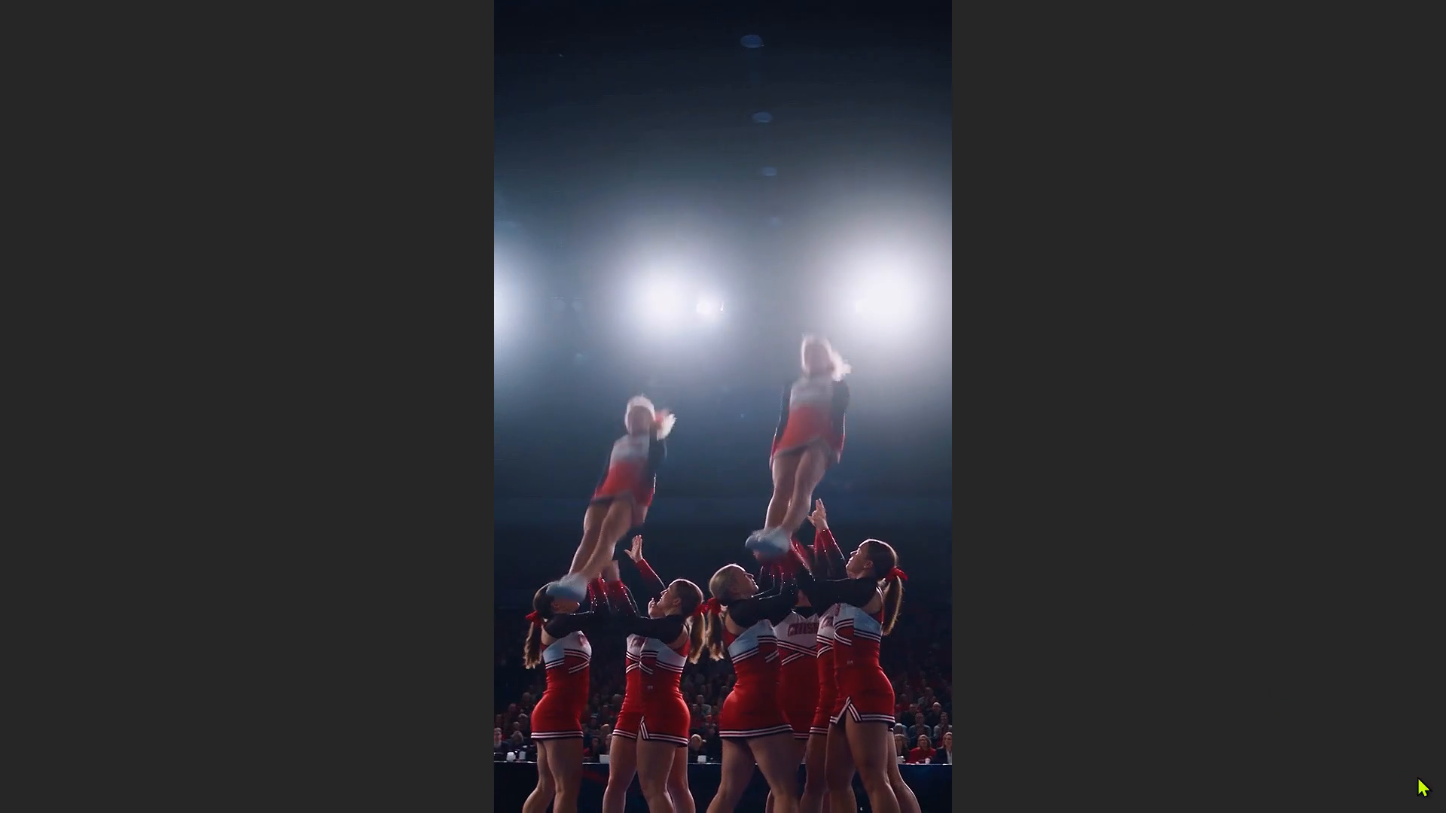
Leave the full-screen preview and briefly replay the cheer squad clip from near its beginning.
key("Escape")
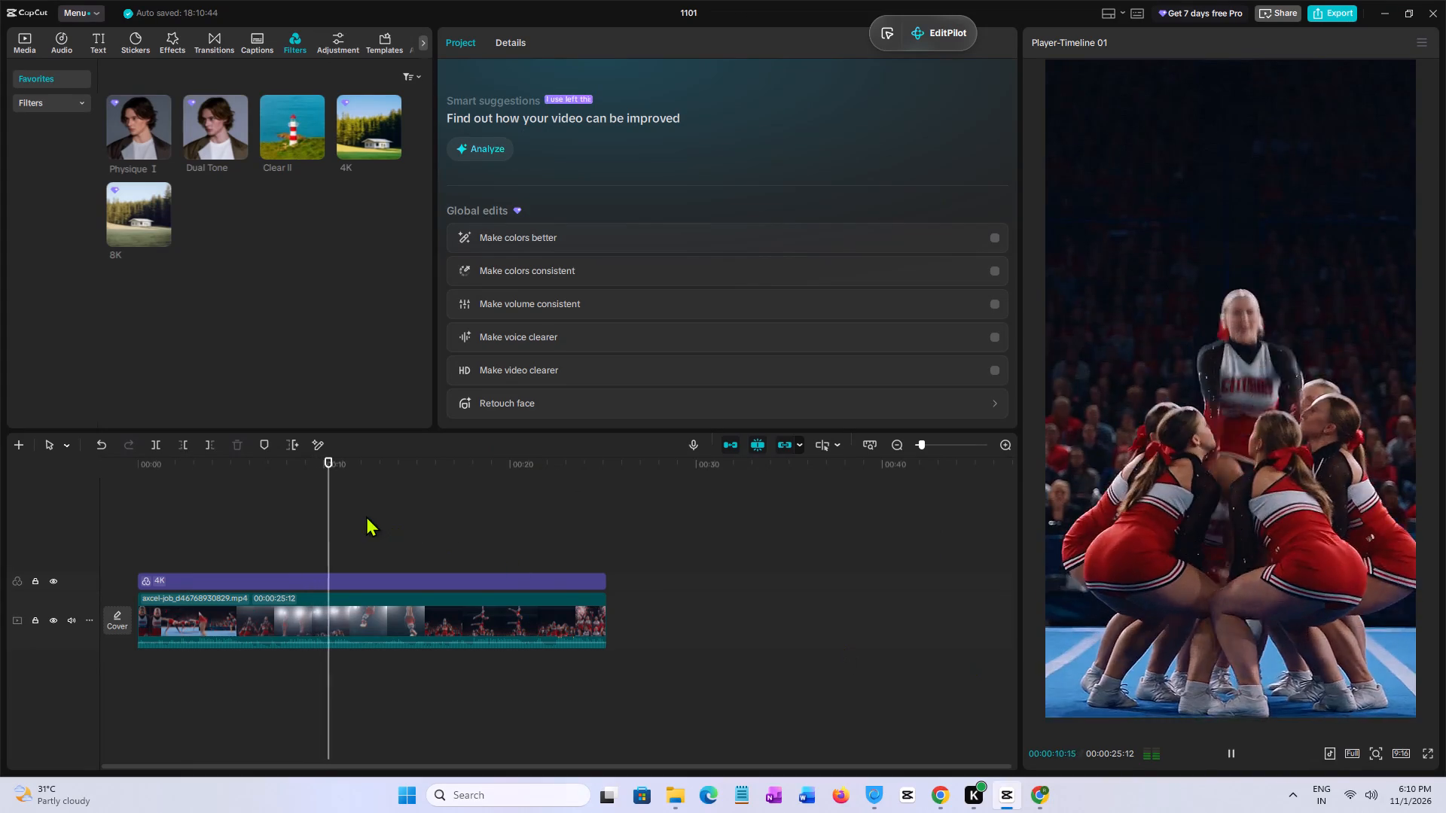
left_click(366, 516)
left_click_drag(365, 516, 15, 519)
key("space")
key("space")
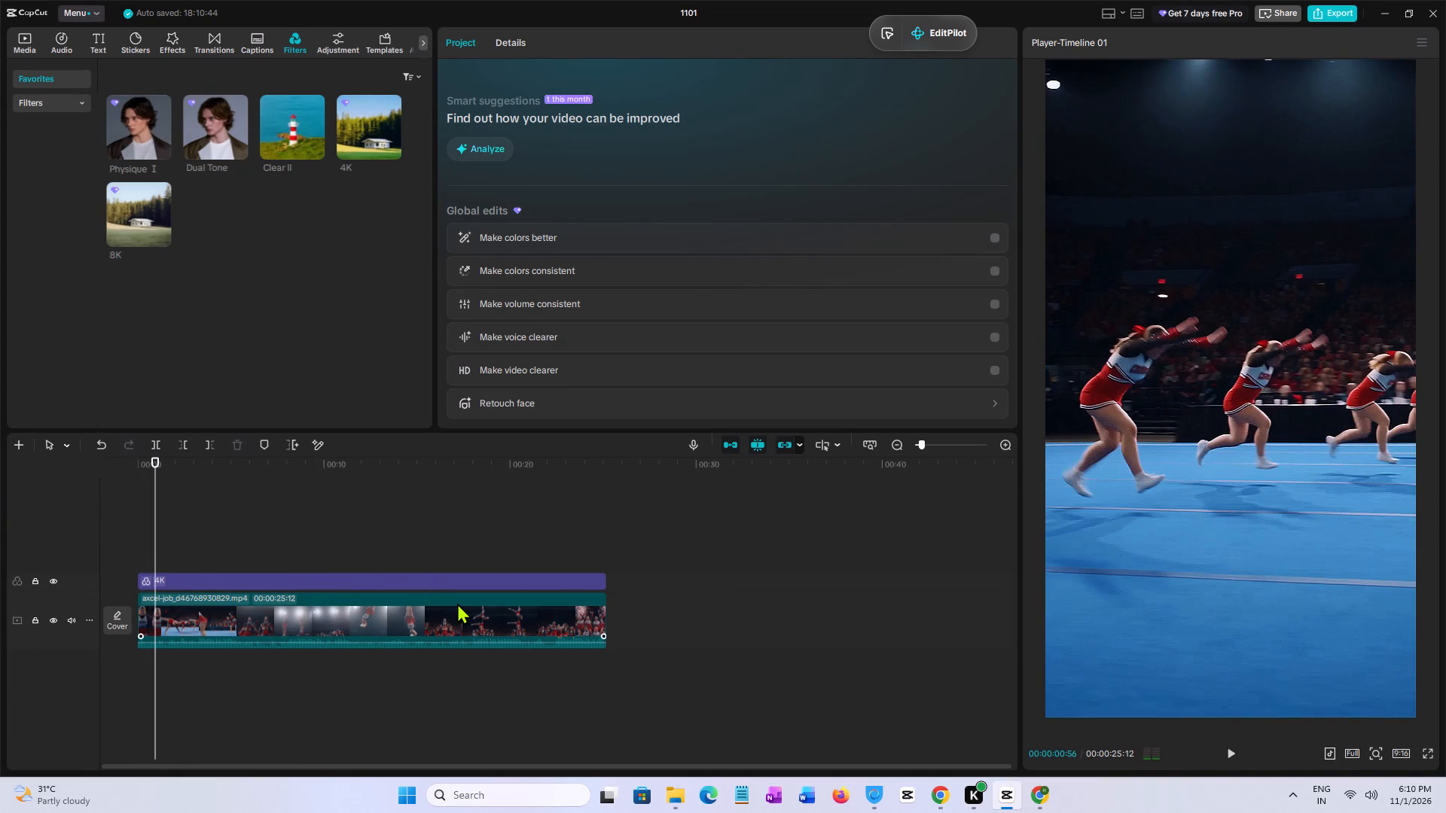
Combine the cheer squad clip and its 4K filter layer into one compound clip.
key("ctrl+a")
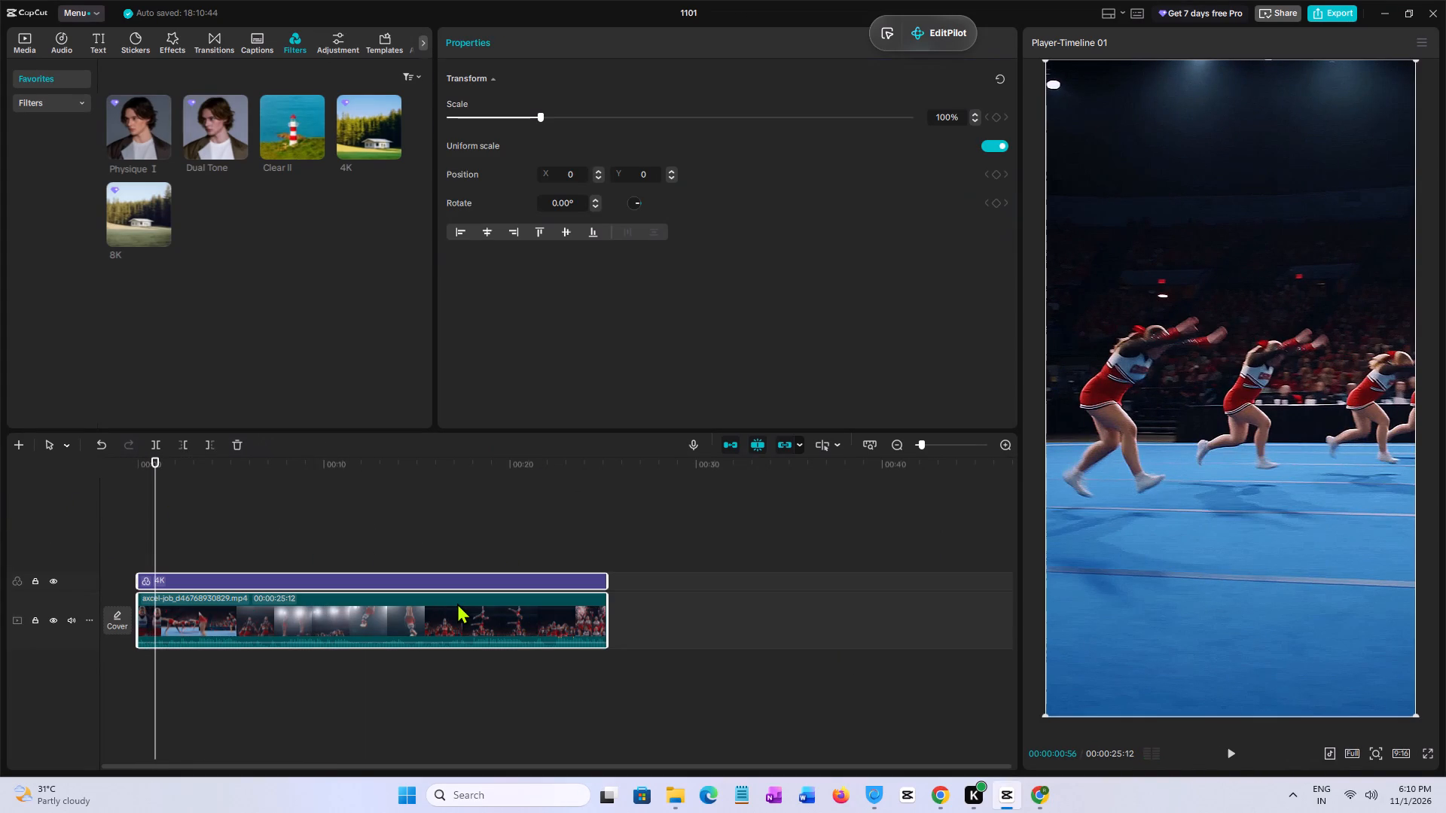
key("alt+g")
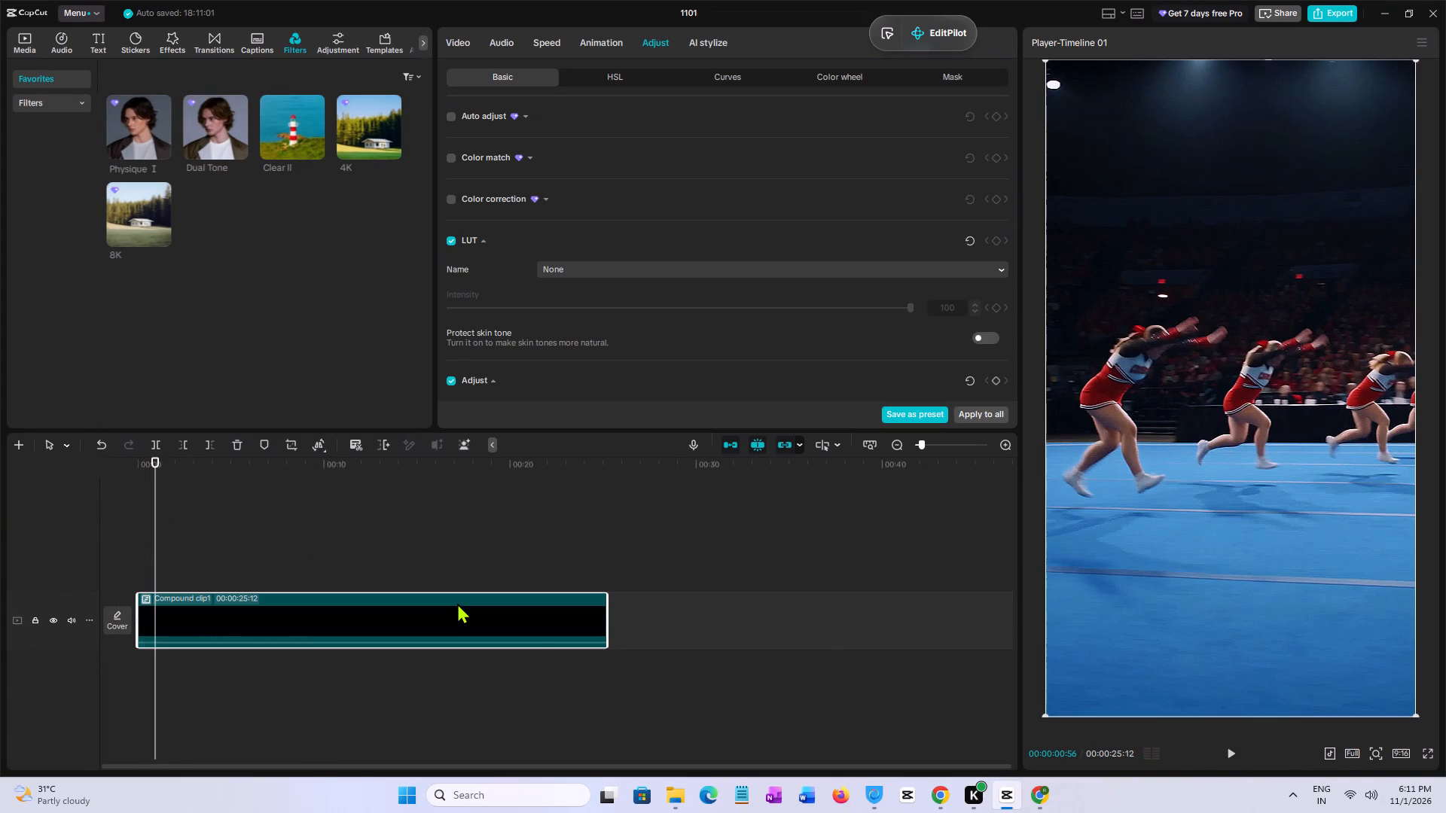
Play the opening of the compound clip from the start of the timeline, stopping after about two seconds.
left_click(209, 548)
left_click_drag(208, 548, 0, 556)
key("space")
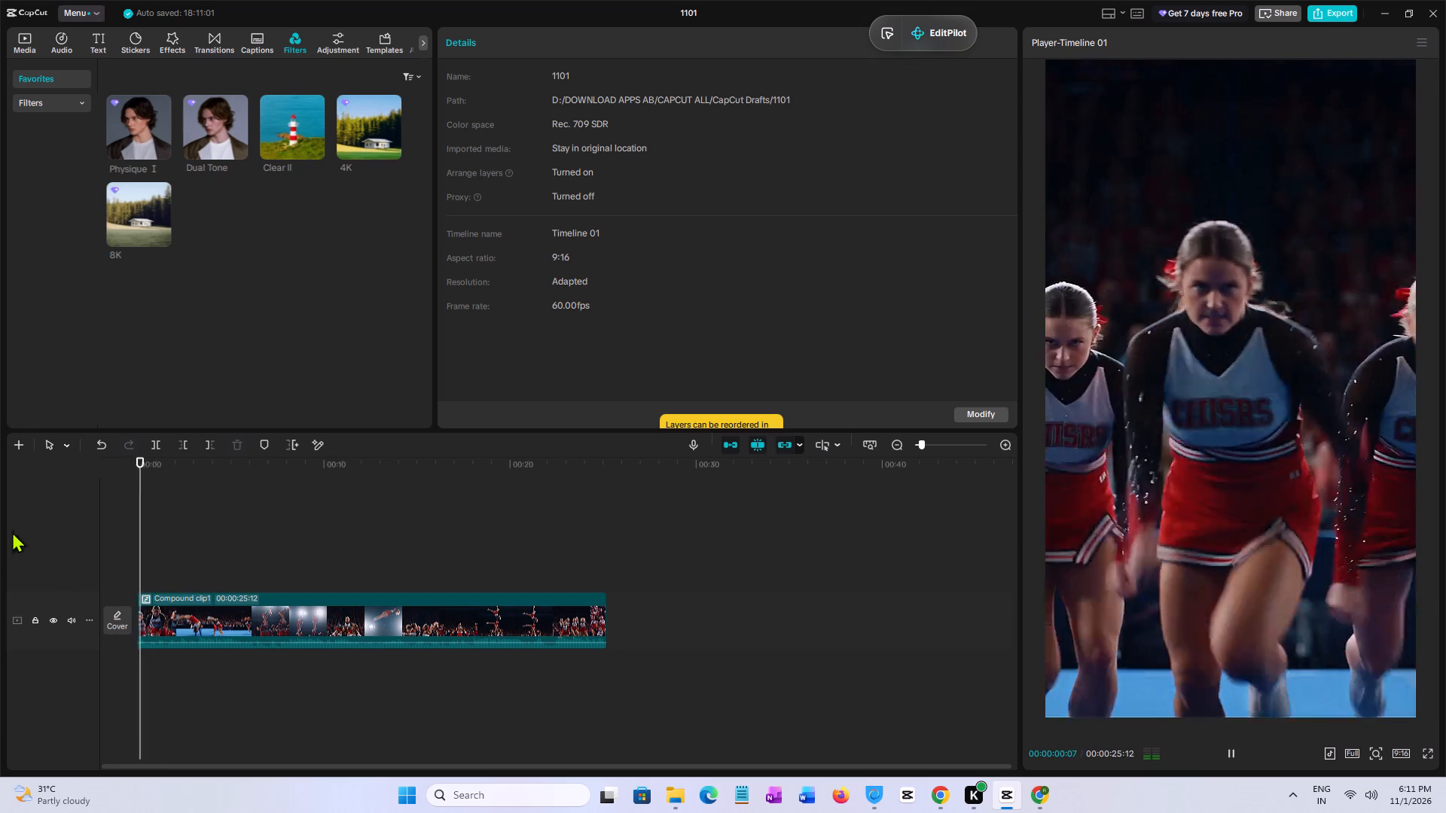
key("space")
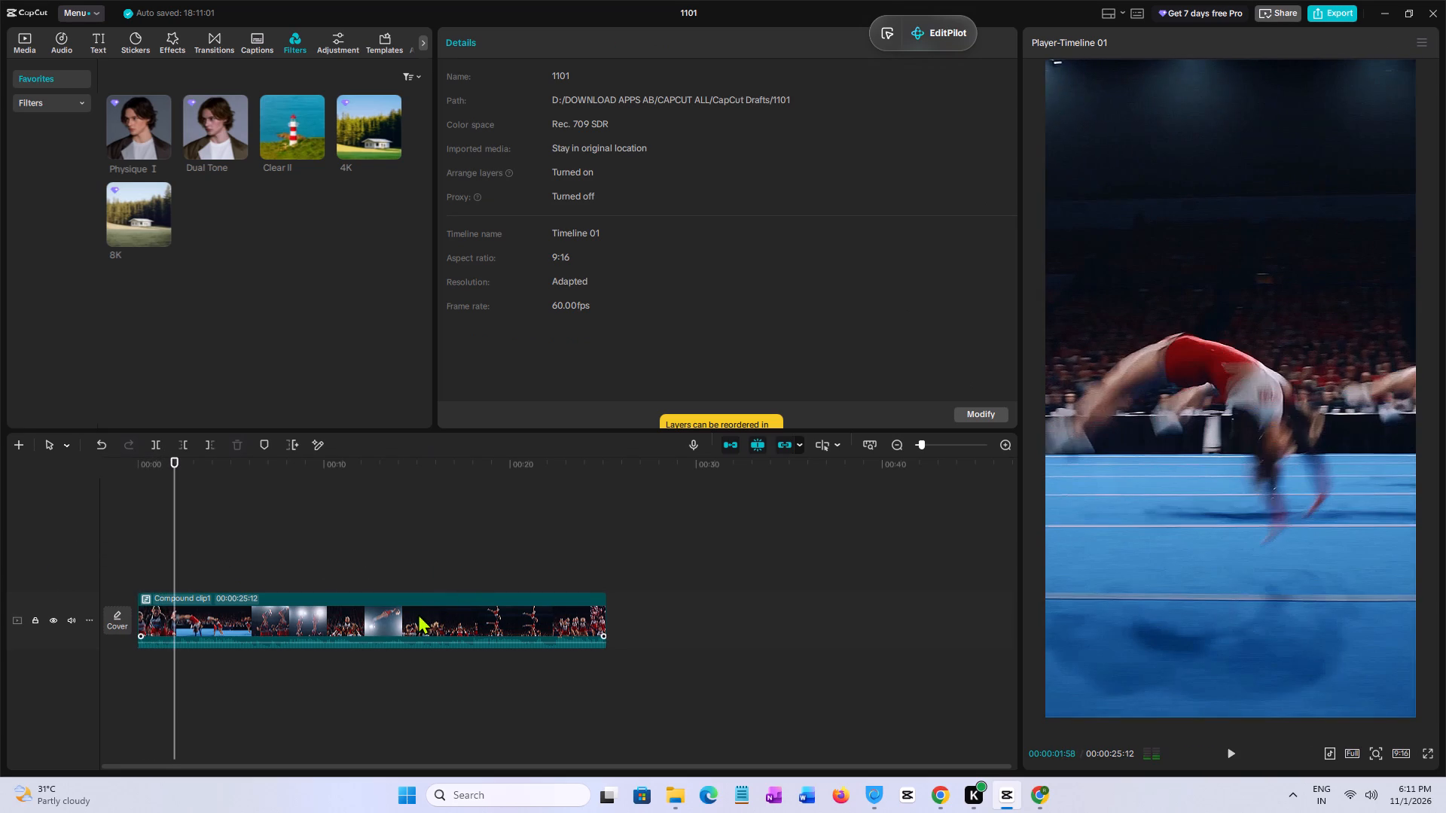
Pre-process the compound clip on the timeline.
left_click(418, 614)
right_click(418, 613)
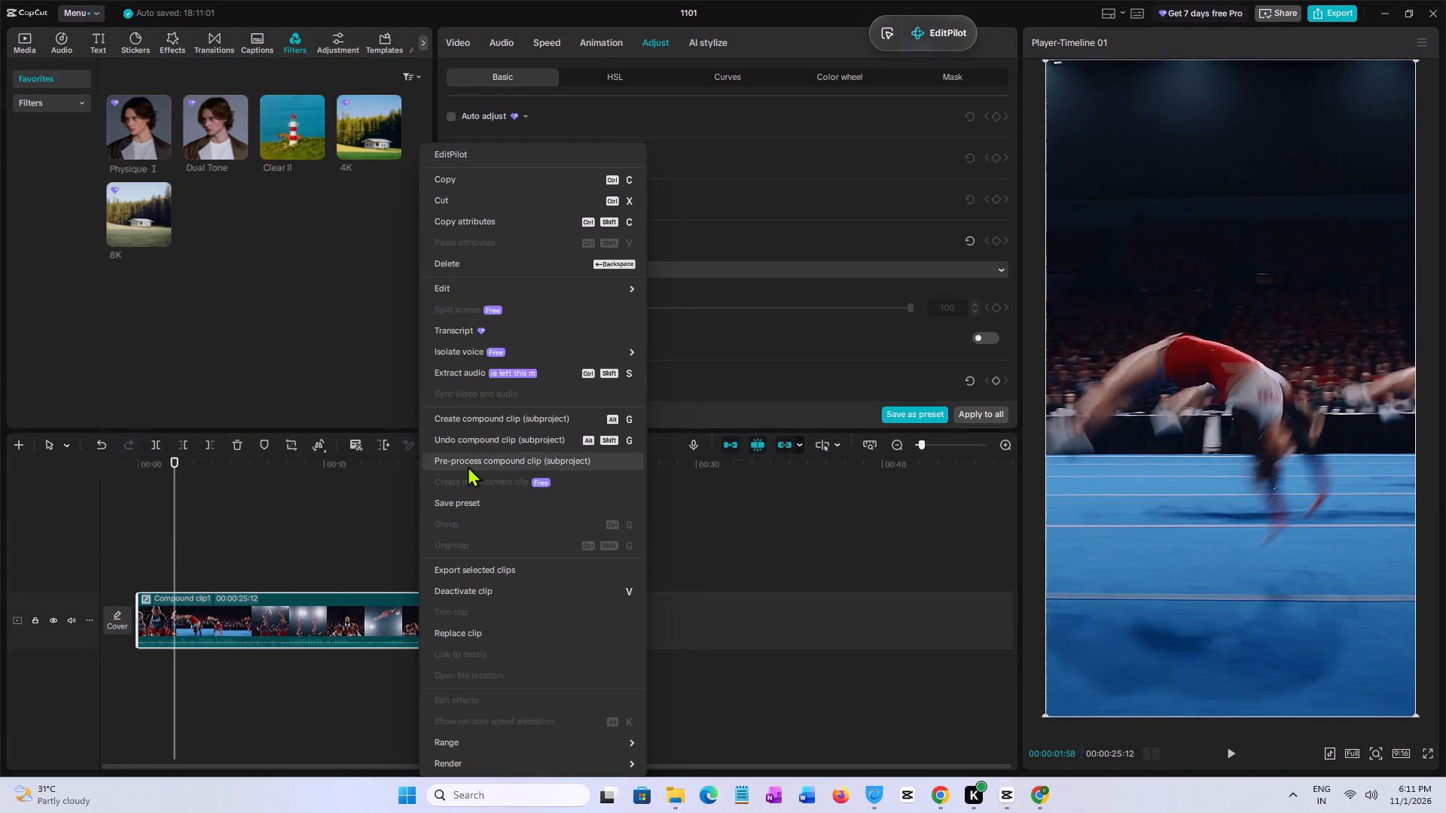
left_click(468, 466)
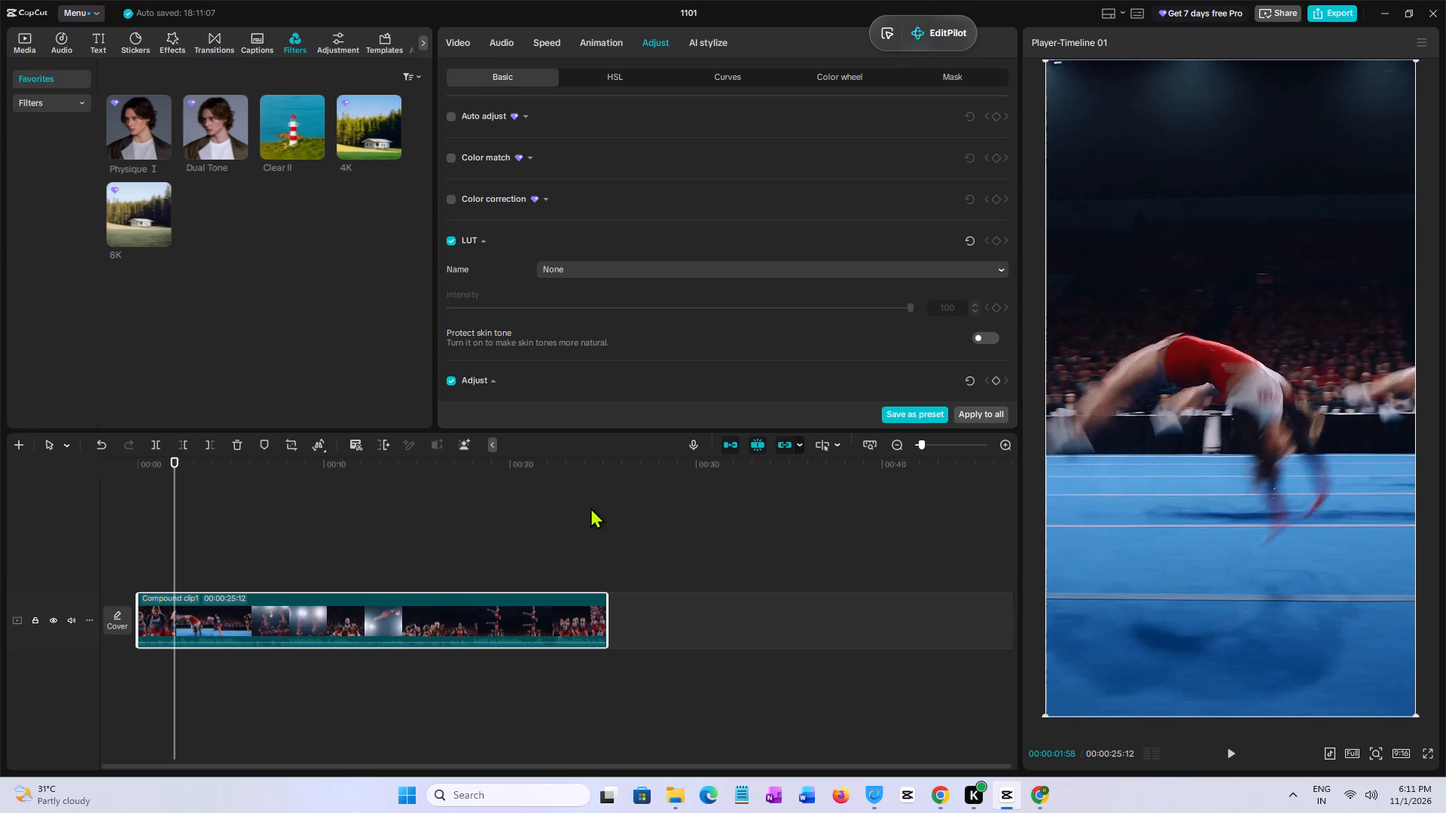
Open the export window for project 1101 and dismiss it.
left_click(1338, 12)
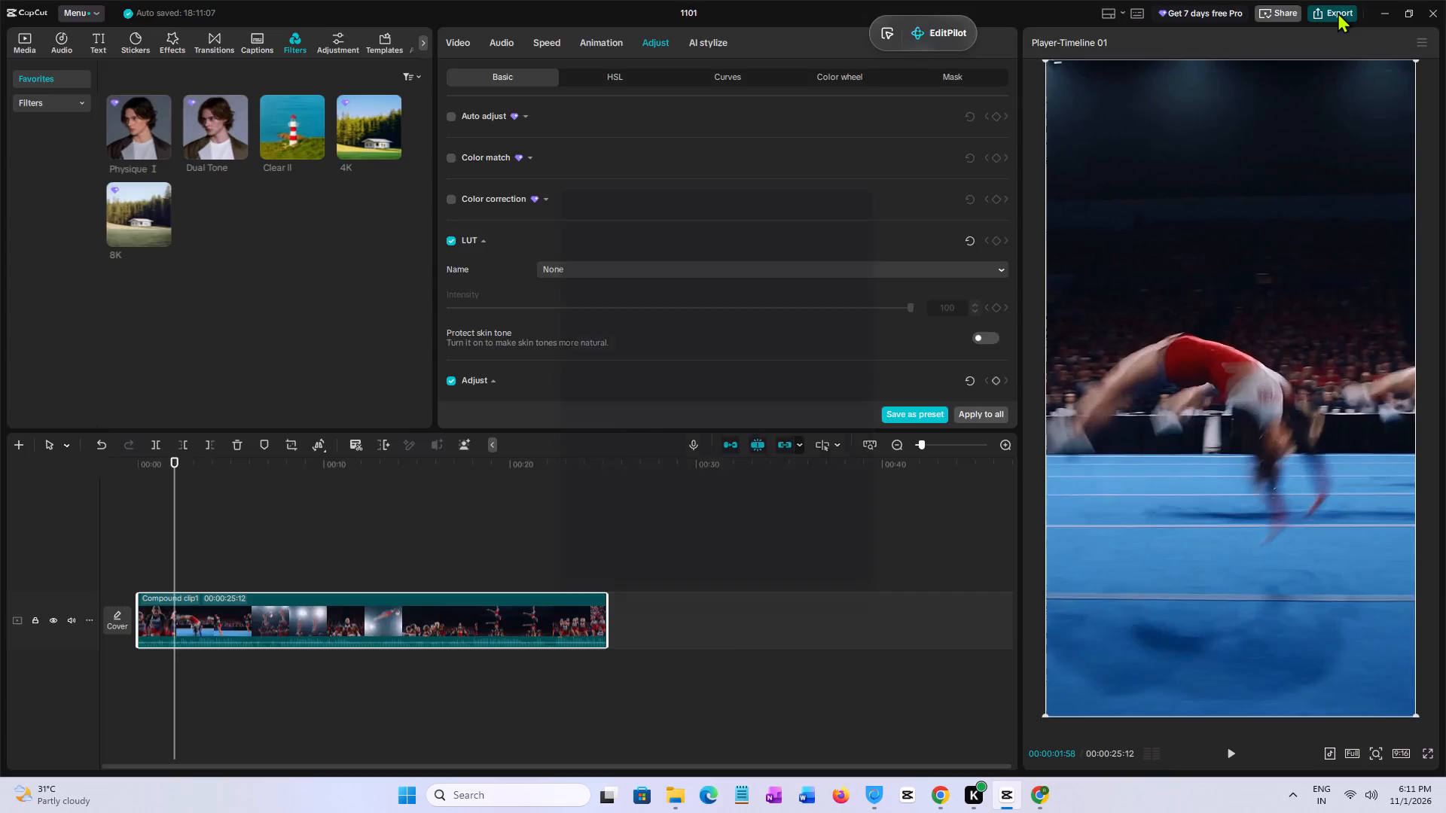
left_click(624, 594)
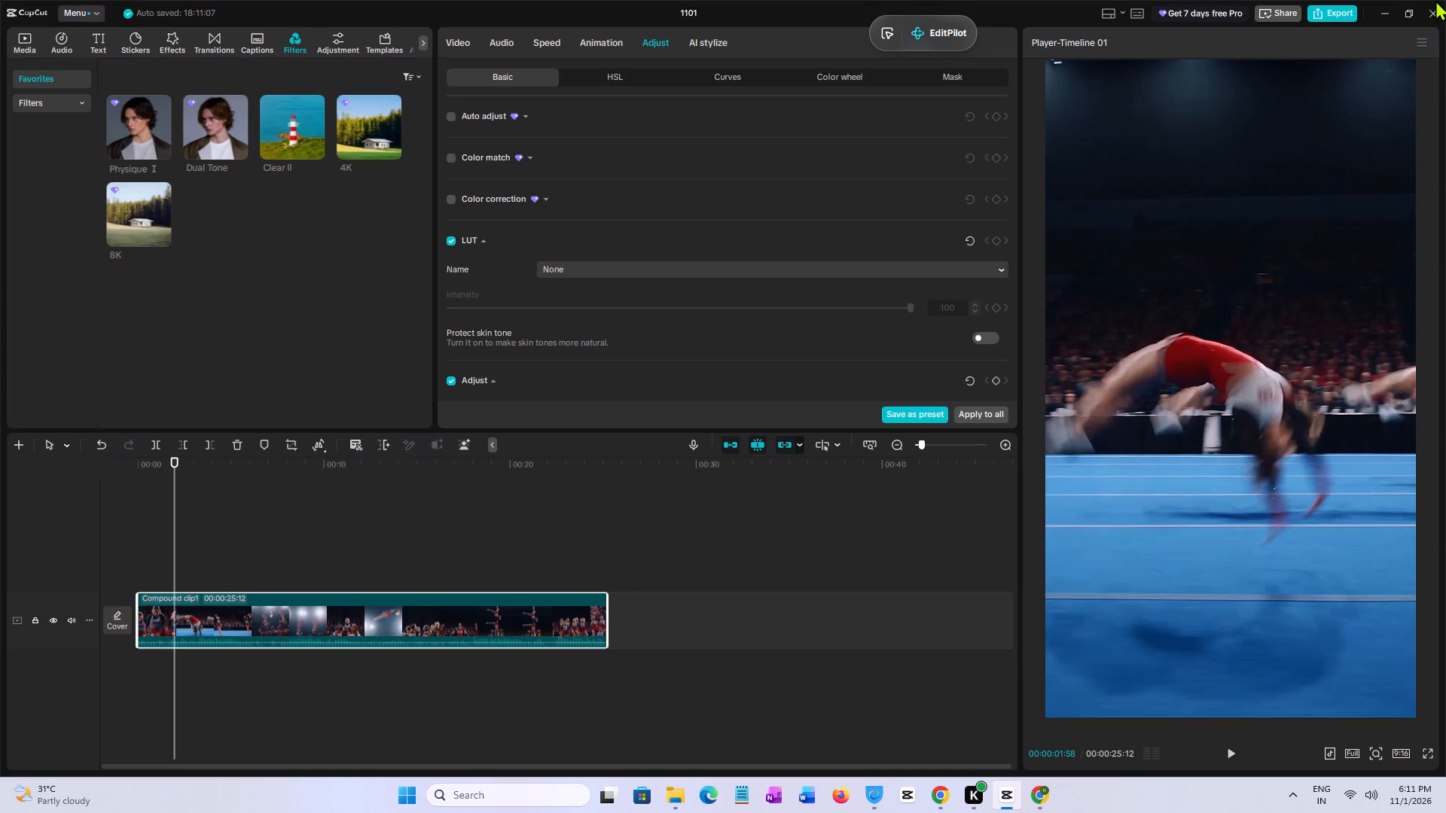
Close project 1101 and exit CapCut from its home screen.
left_click(1433, 6)
left_click(1418, 20)
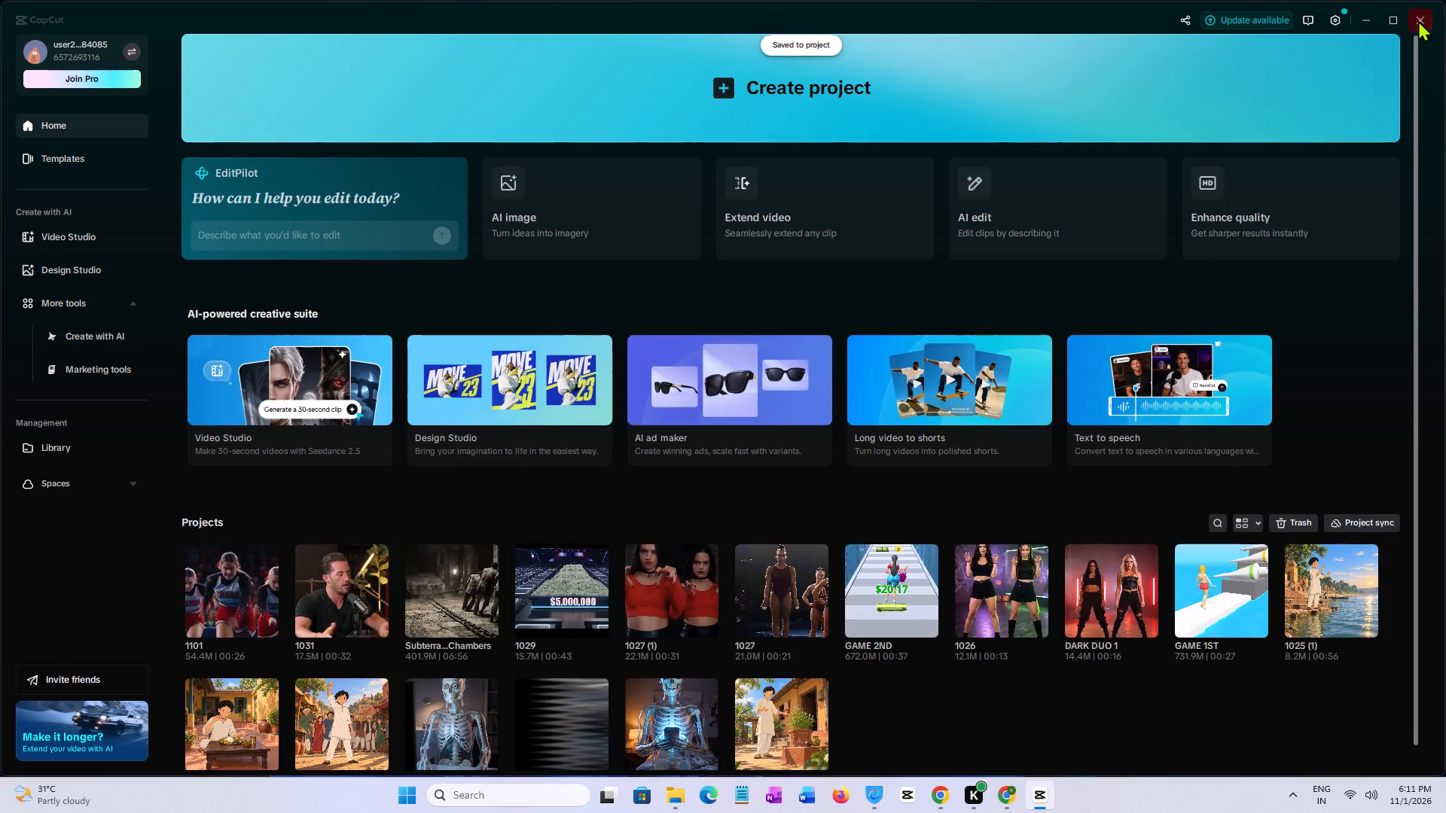
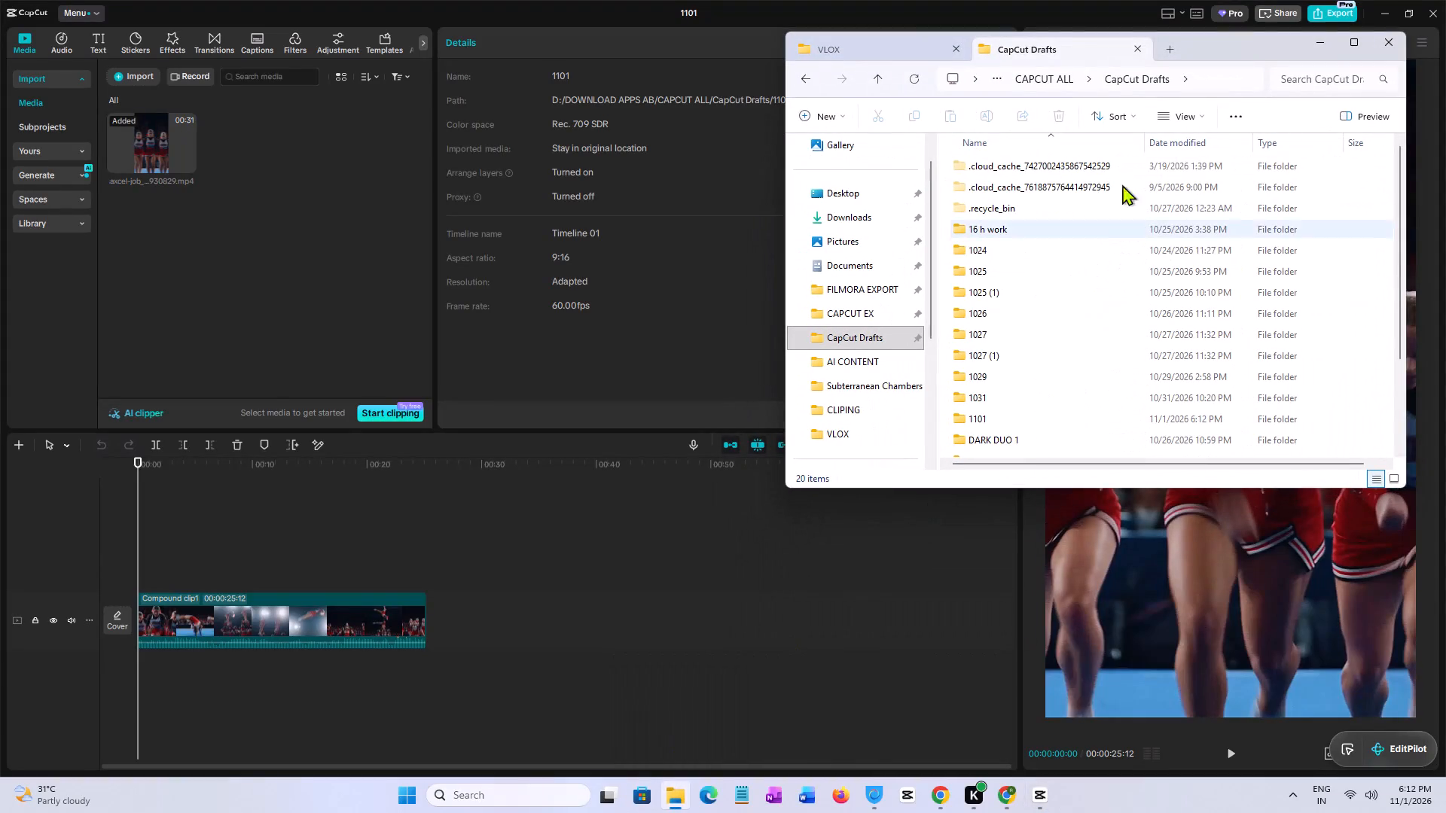
Bring the pre-processed video from project 1101's Resources > combination folder in File Explorer into CapCut's media library.
scroll(1119, 365, "down", 2)
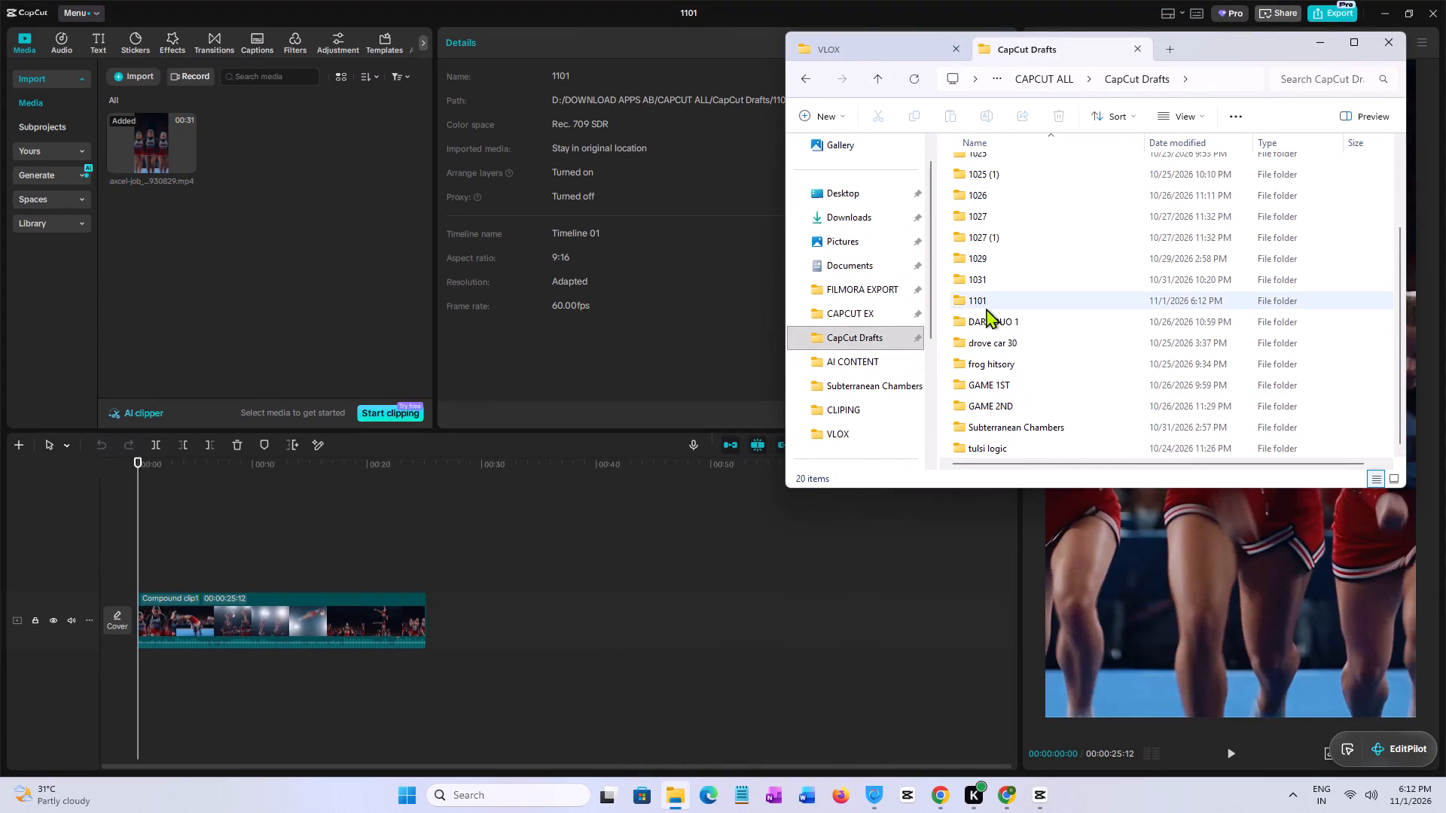
double_click(986, 308)
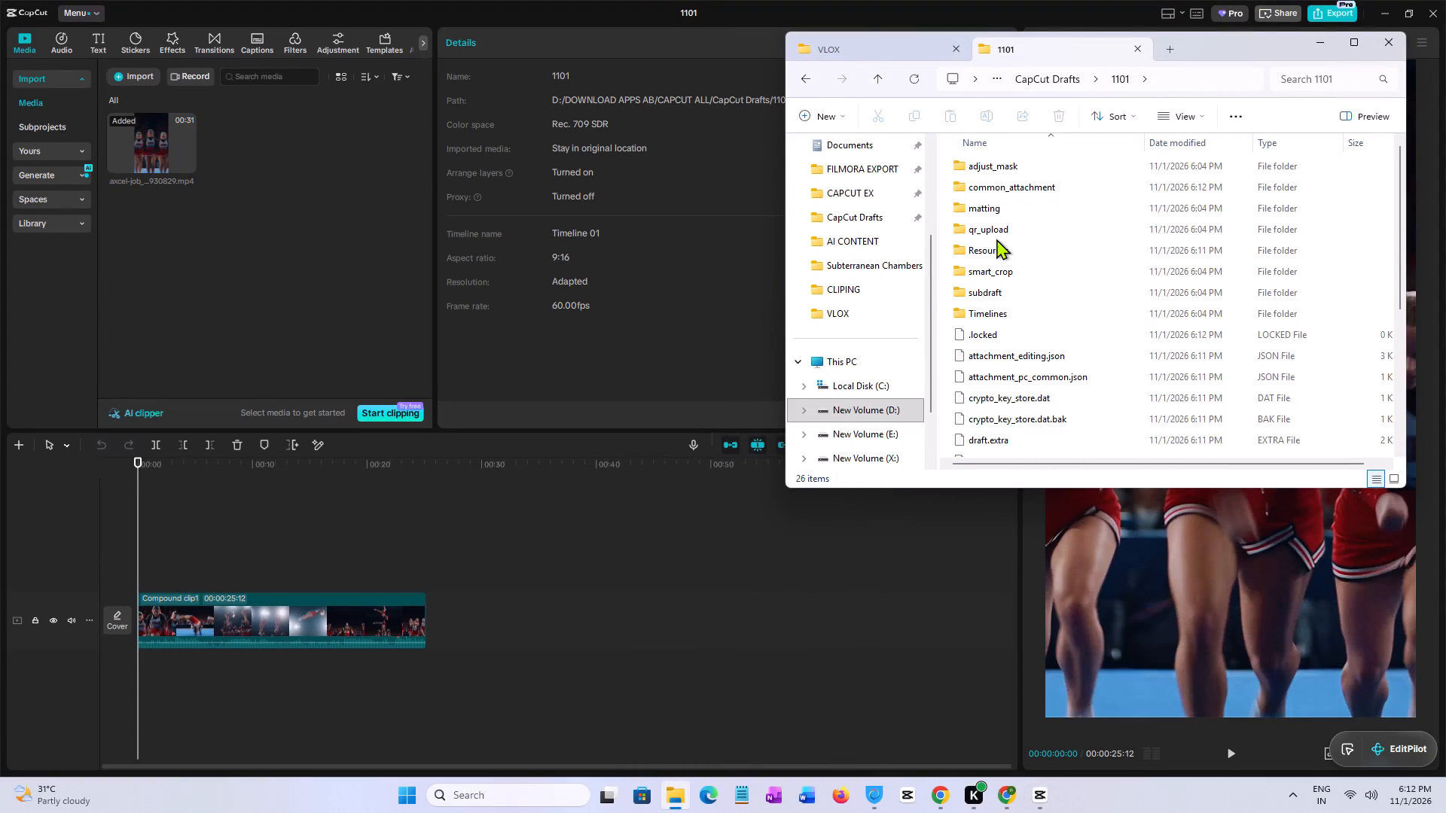
double_click(998, 248)
double_click(999, 191)
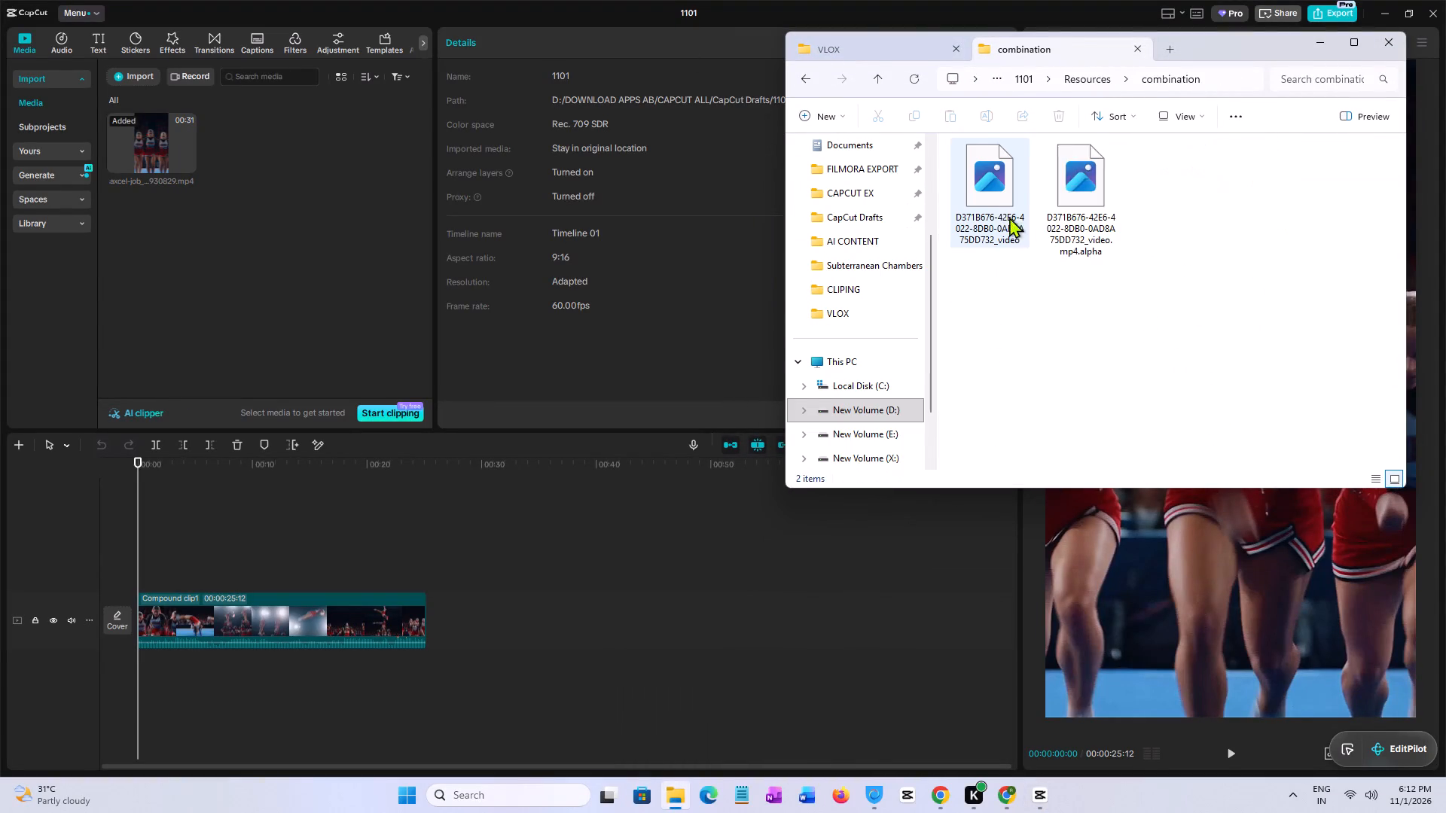
left_click_drag(994, 197, 260, 216)
Replace the compound clip on the timeline with the imported pre-processed video, and dismiss the free trial offer.
left_click_drag(237, 155, 218, 616)
left_click(778, 554)
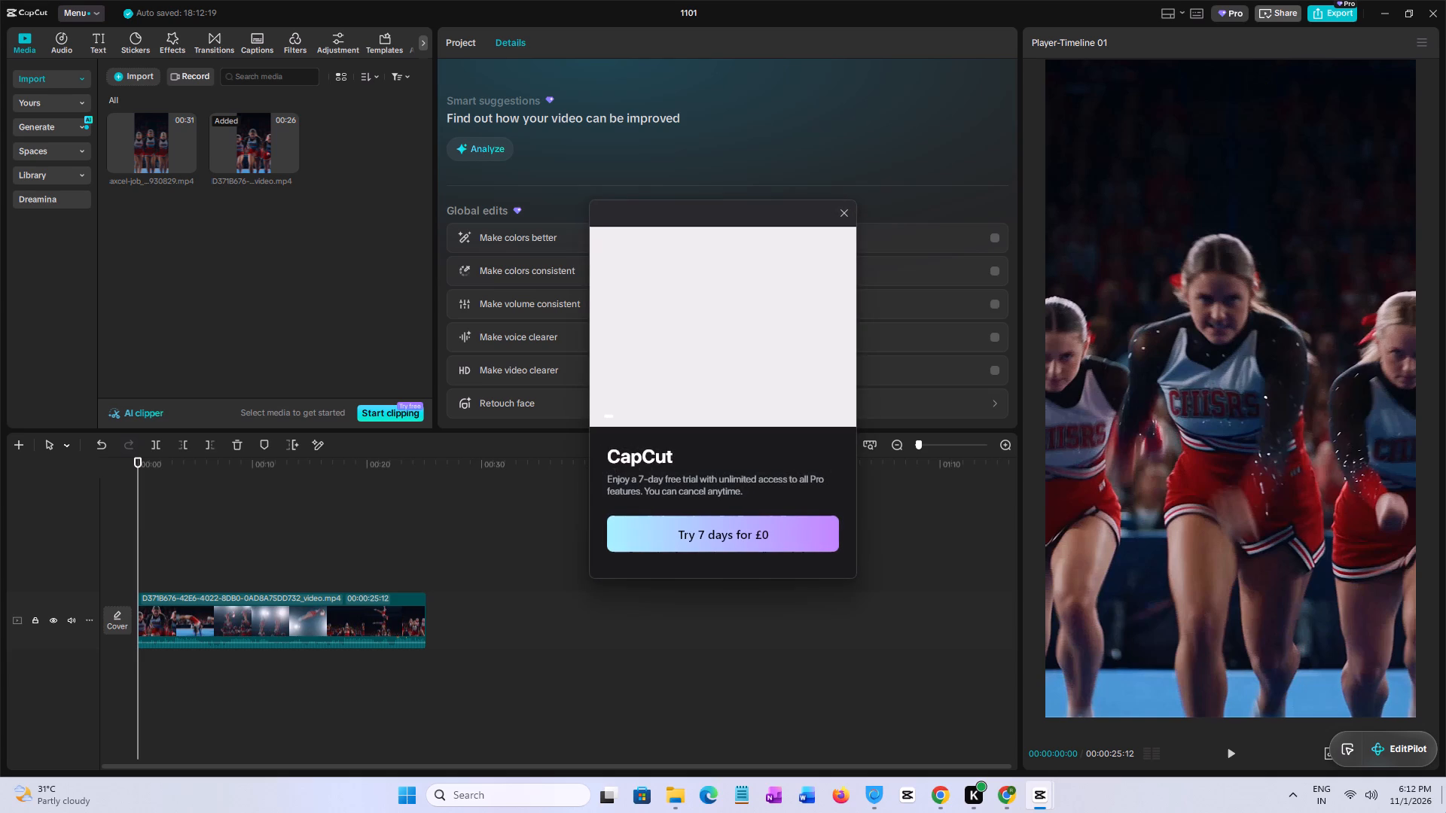
left_click(843, 215)
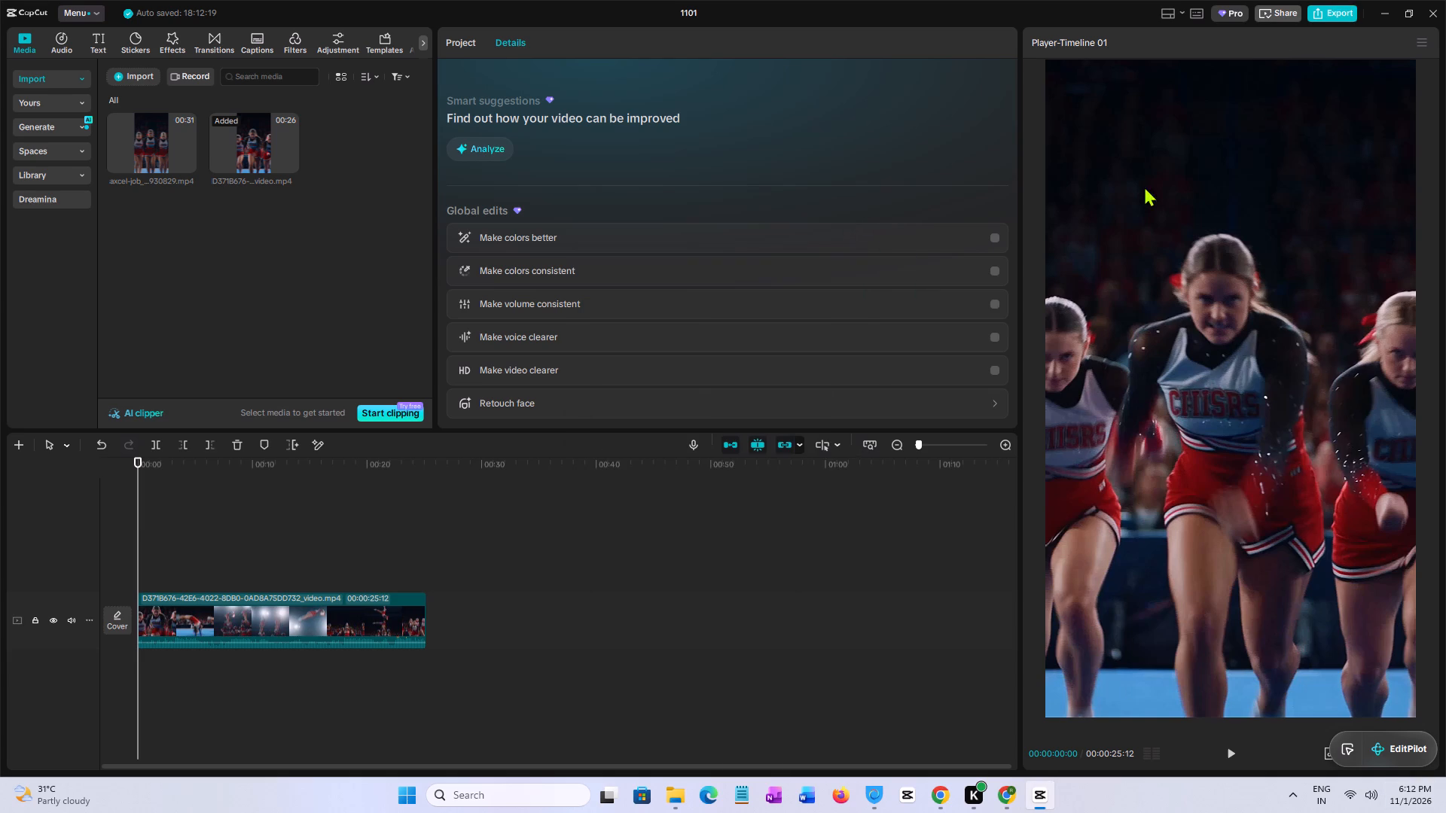
Export the timeline under the name NEW MASSIV and close the export window without sharing the video.
left_click(1339, 12)
left_click(838, 206)
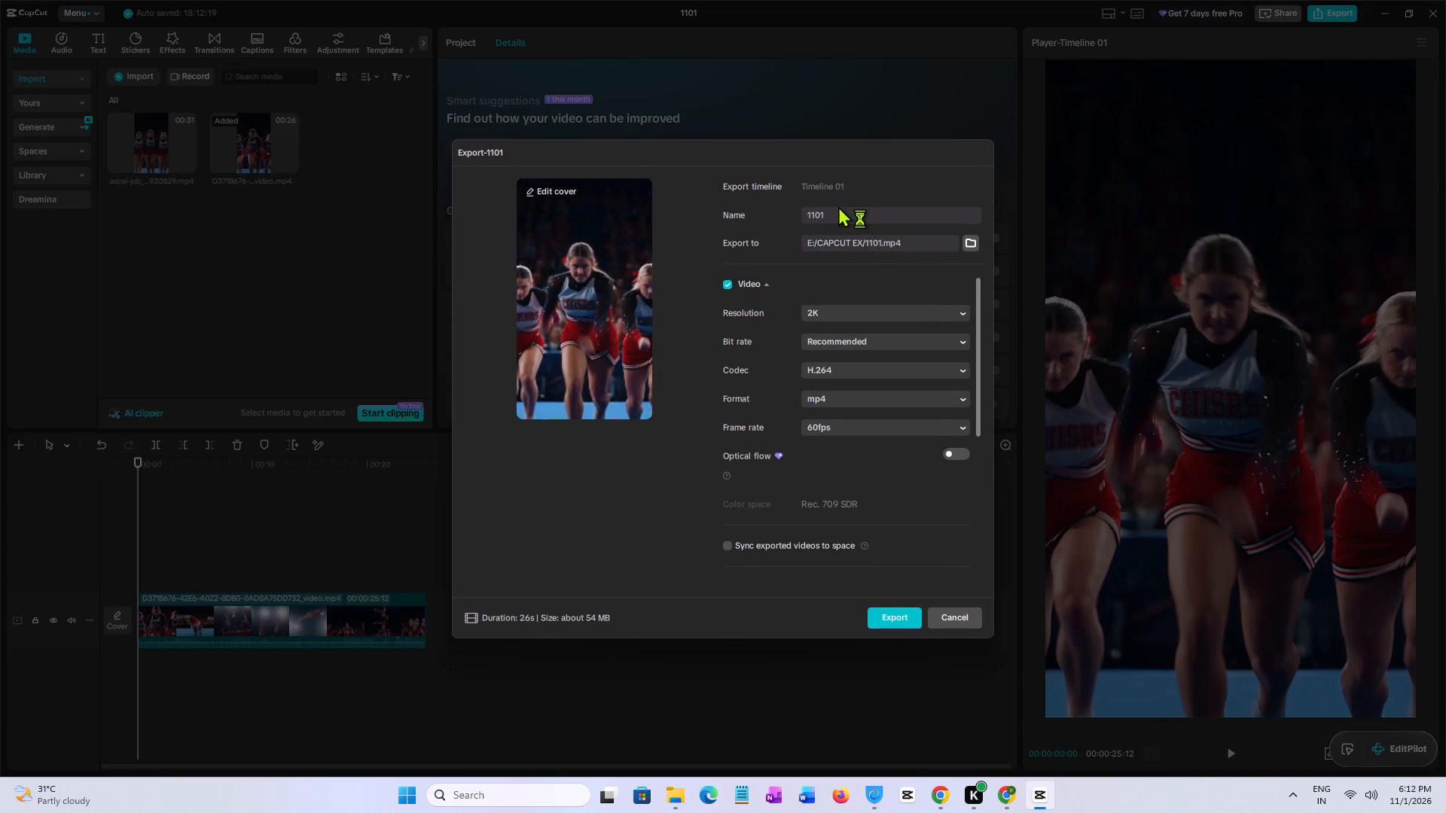
left_click(838, 215)
left_click_drag(838, 215, 716, 213)
type("NEW")
key("space")
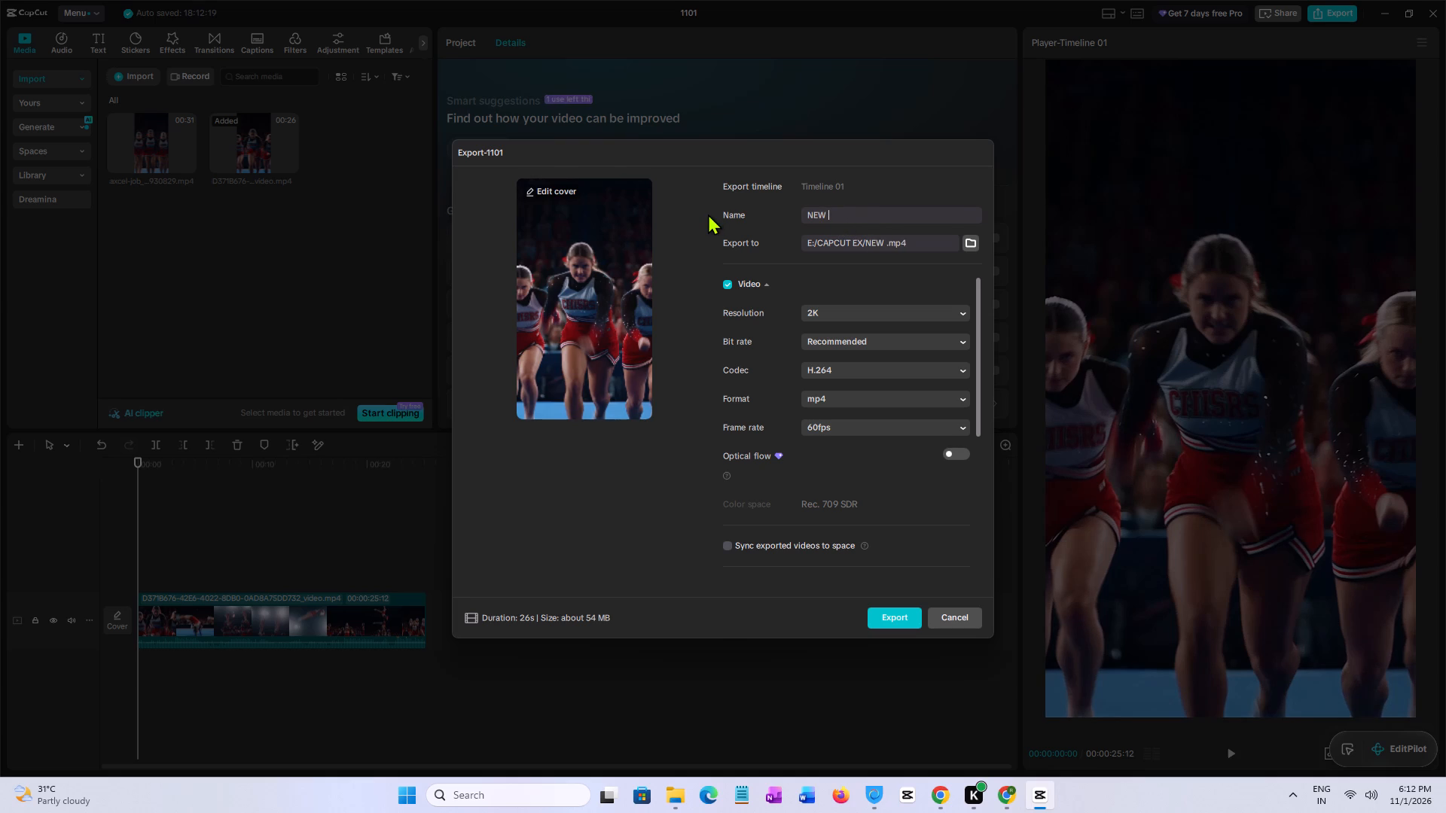
type("MASS")
type("IV")
key("space")
left_click(885, 618)
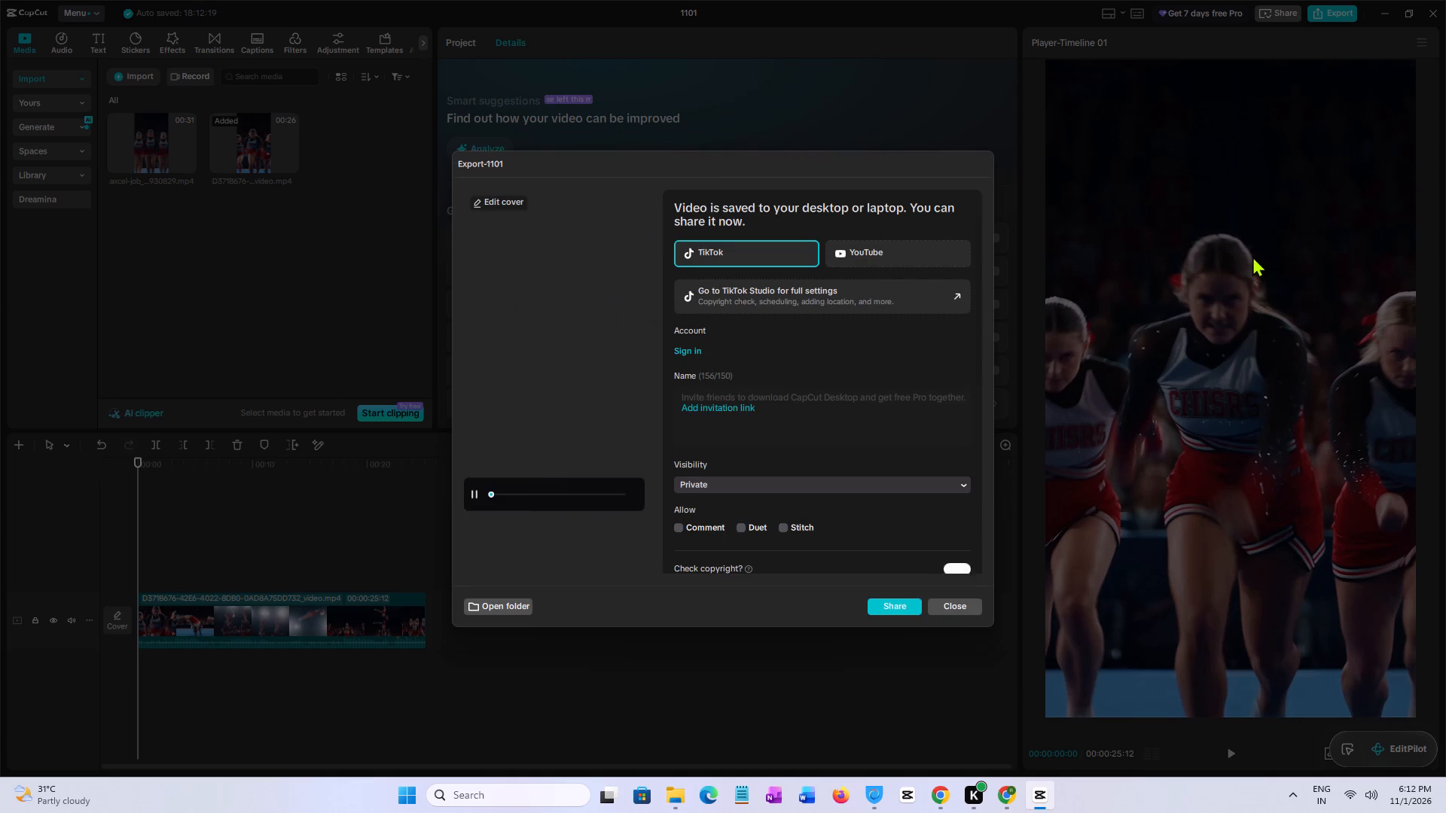
left_click(958, 605)
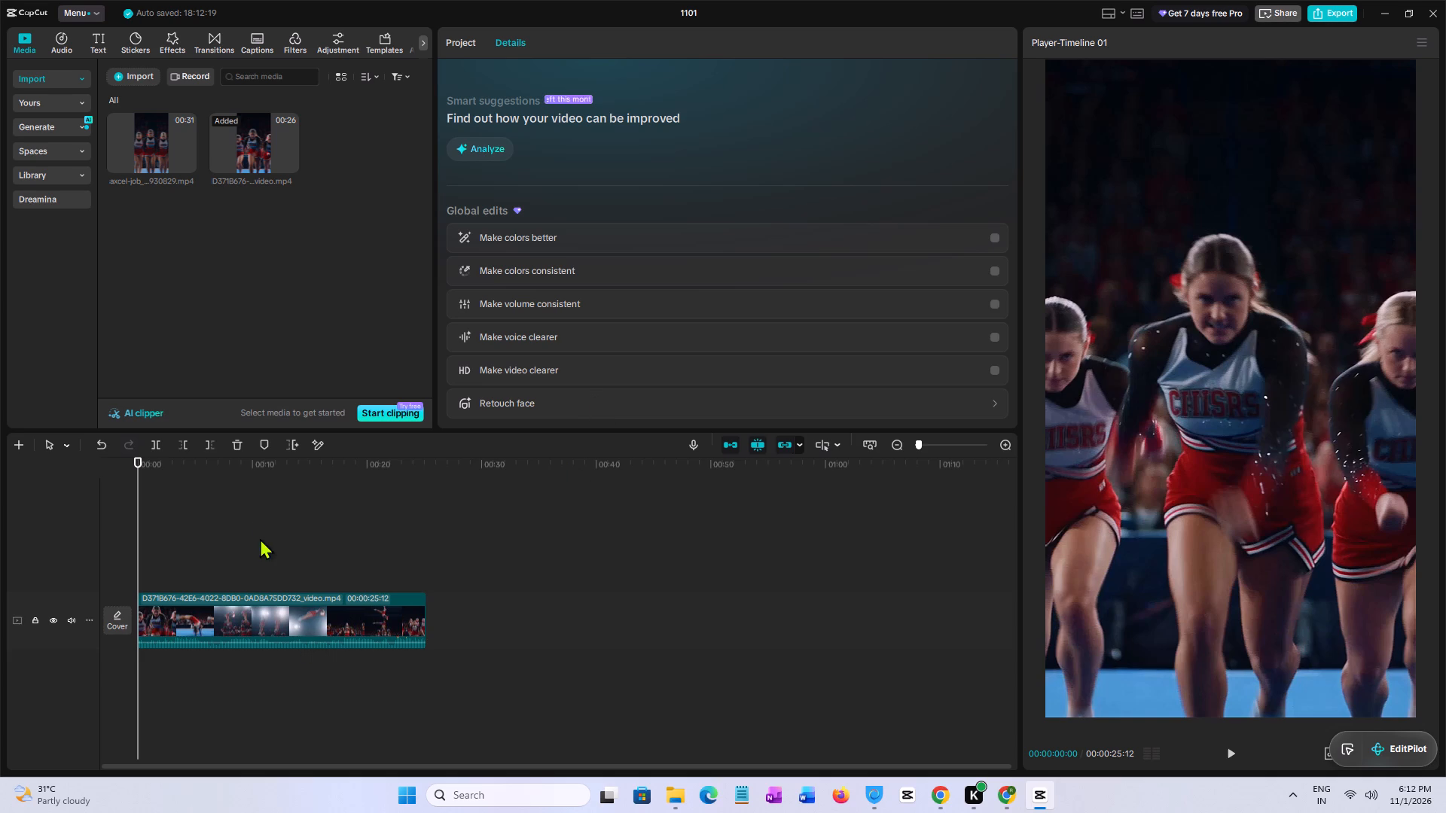
Close project 1101 and exit CapCut.
left_click(1427, 19)
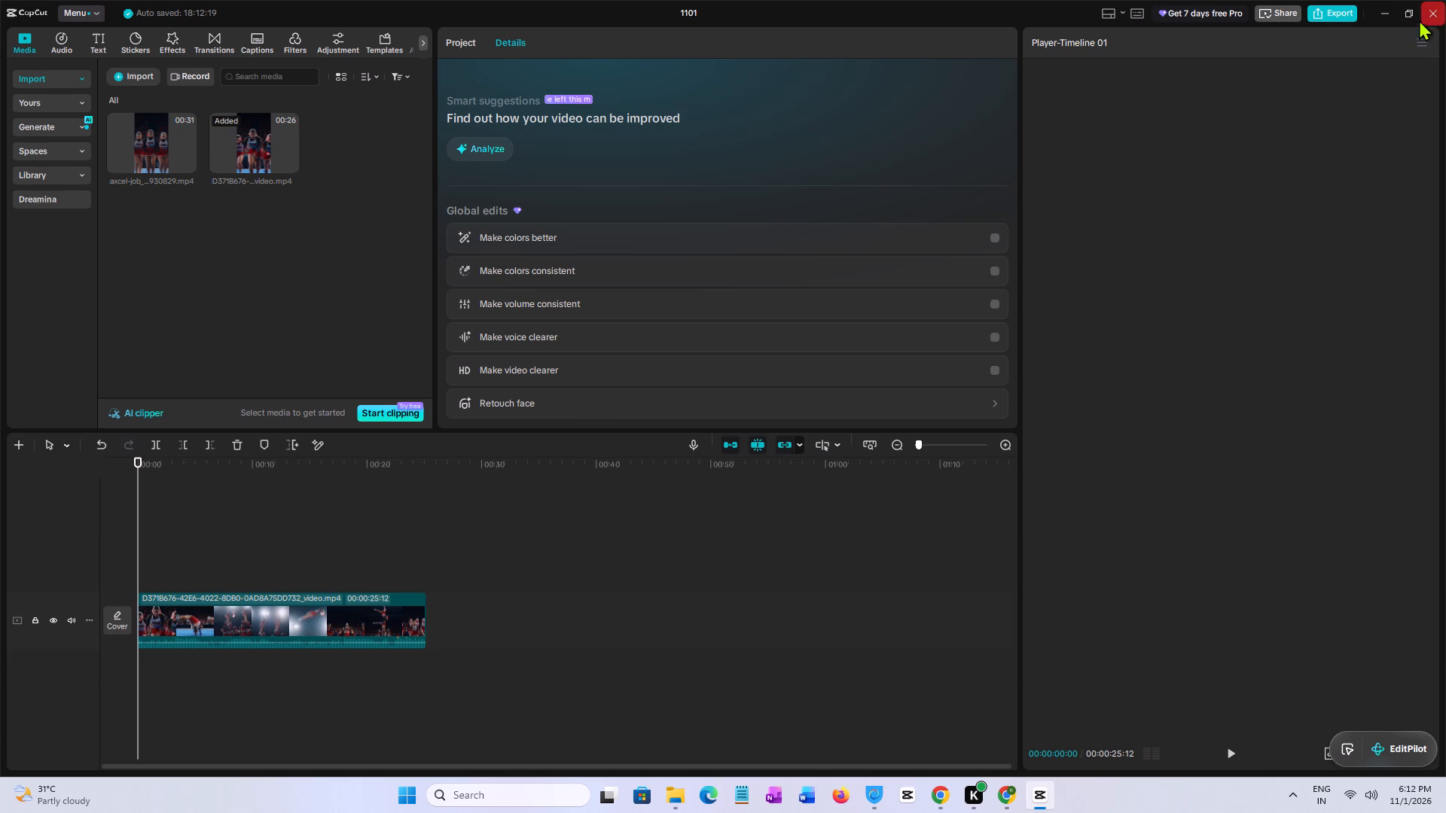
left_click(1413, 27)
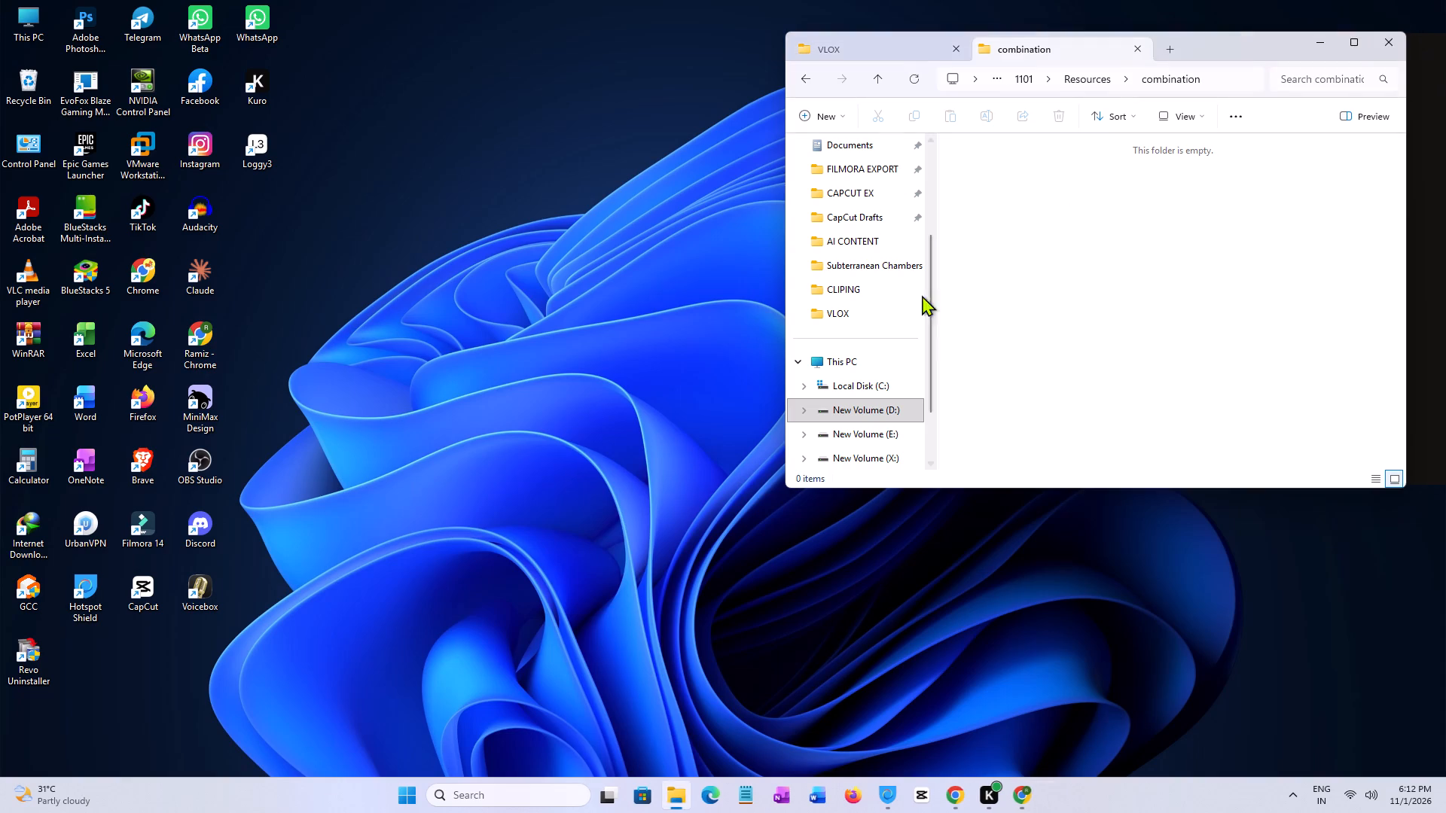
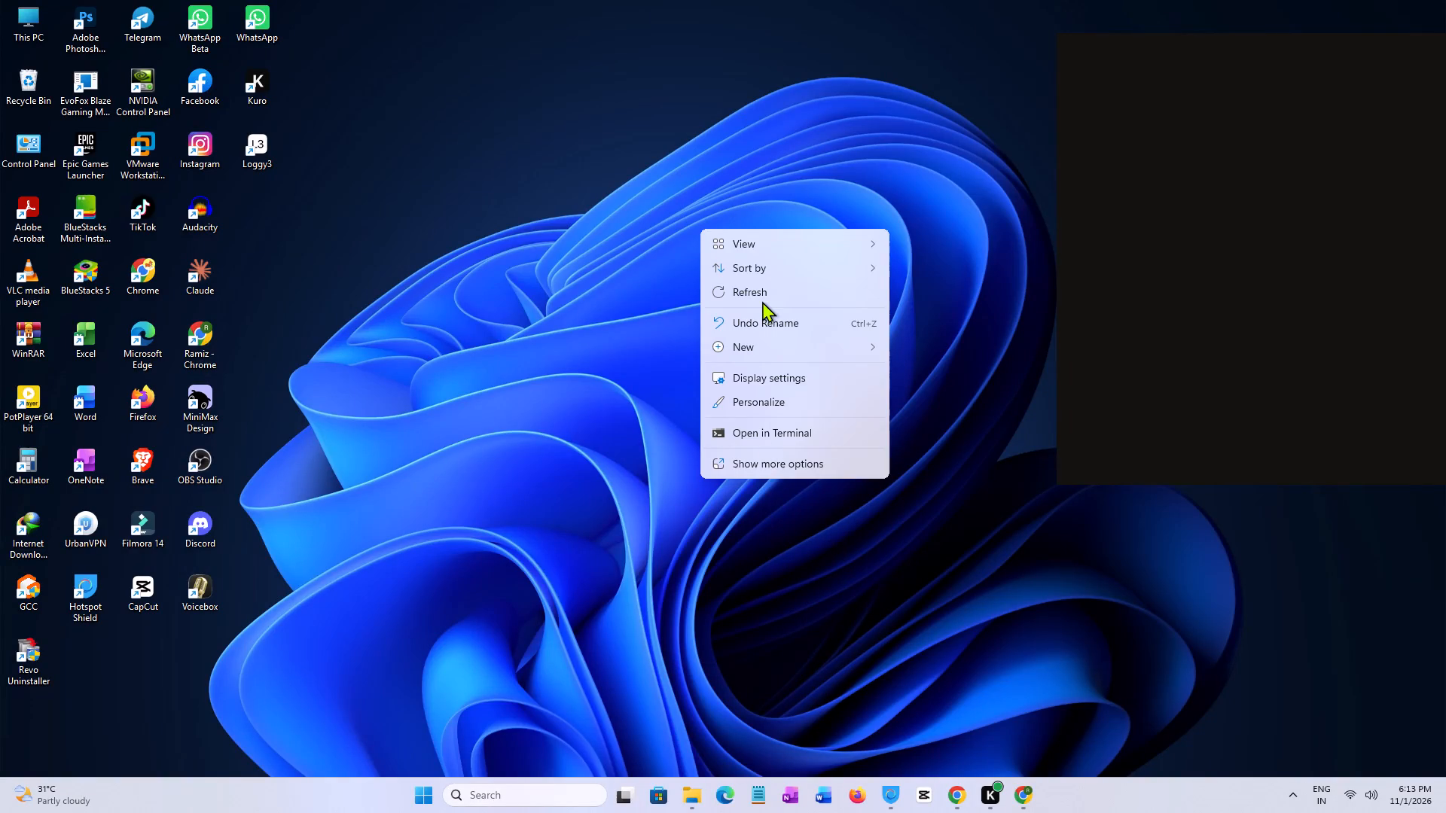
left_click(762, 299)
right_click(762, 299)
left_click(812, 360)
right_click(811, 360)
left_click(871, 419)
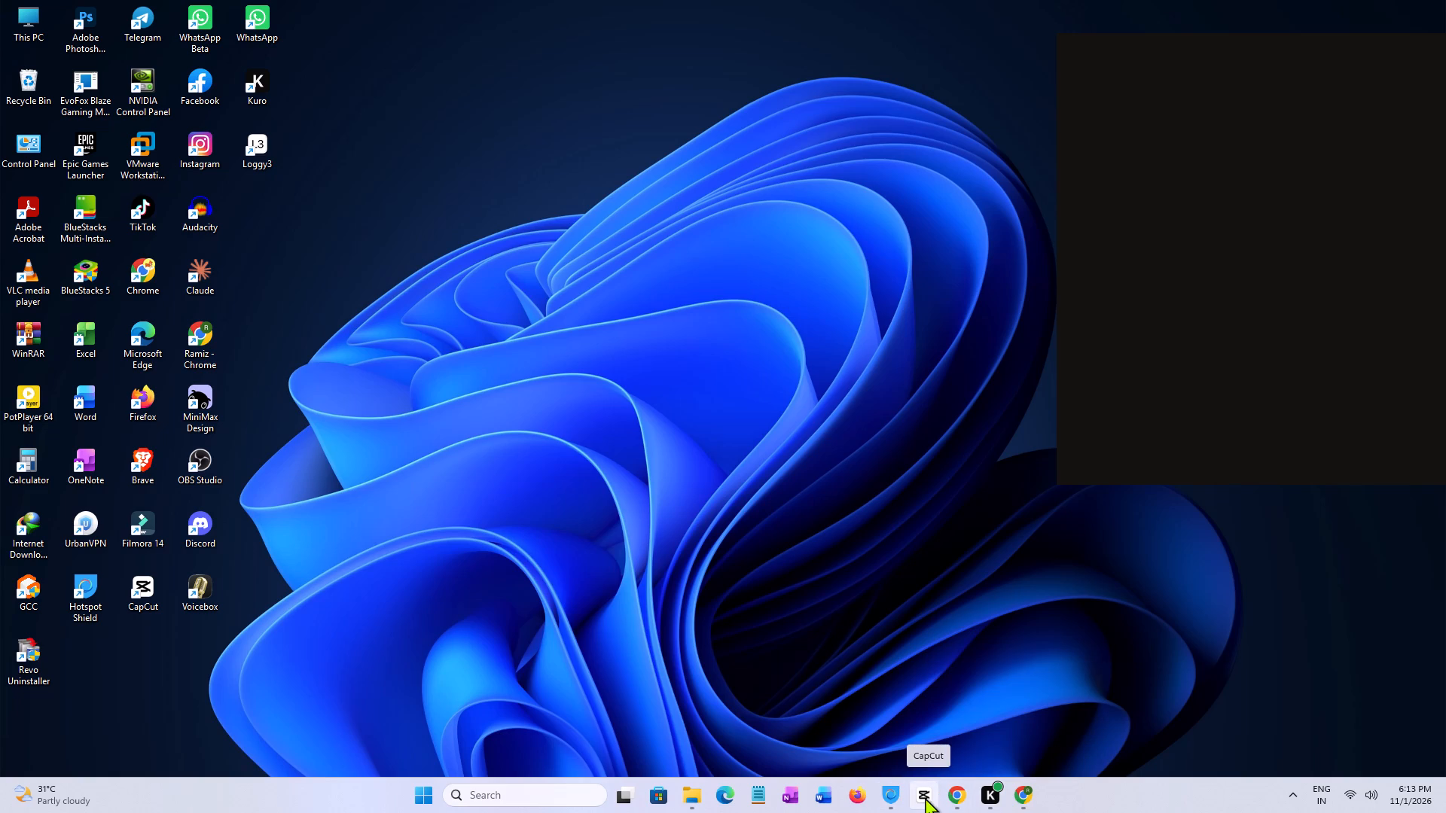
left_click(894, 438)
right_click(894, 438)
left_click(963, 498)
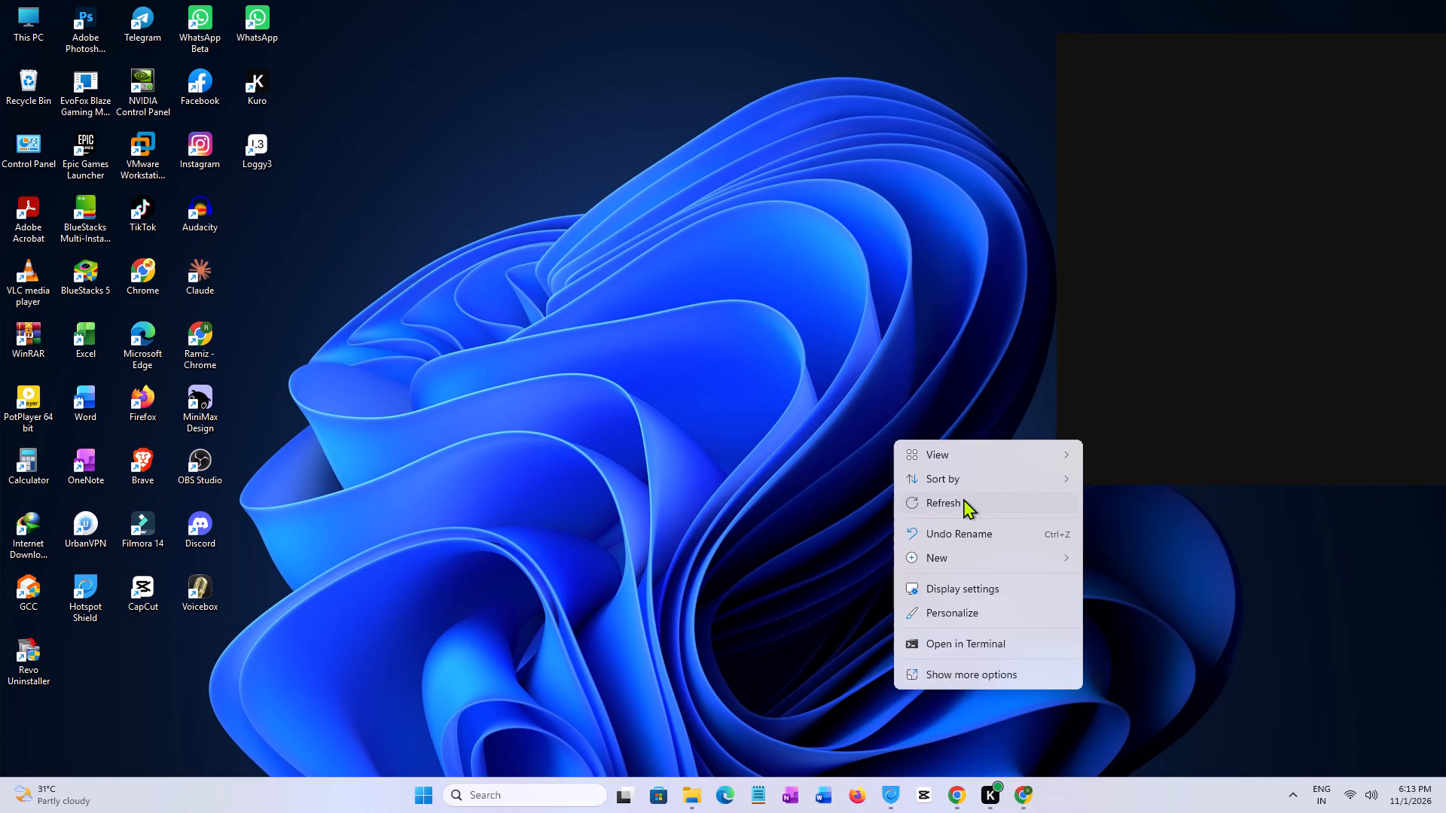
Switch to the VLOX folder in File Explorer and preview several moments of THE SECRET ROOM IN THE MANSION FN, then close it.
left_click(699, 795)
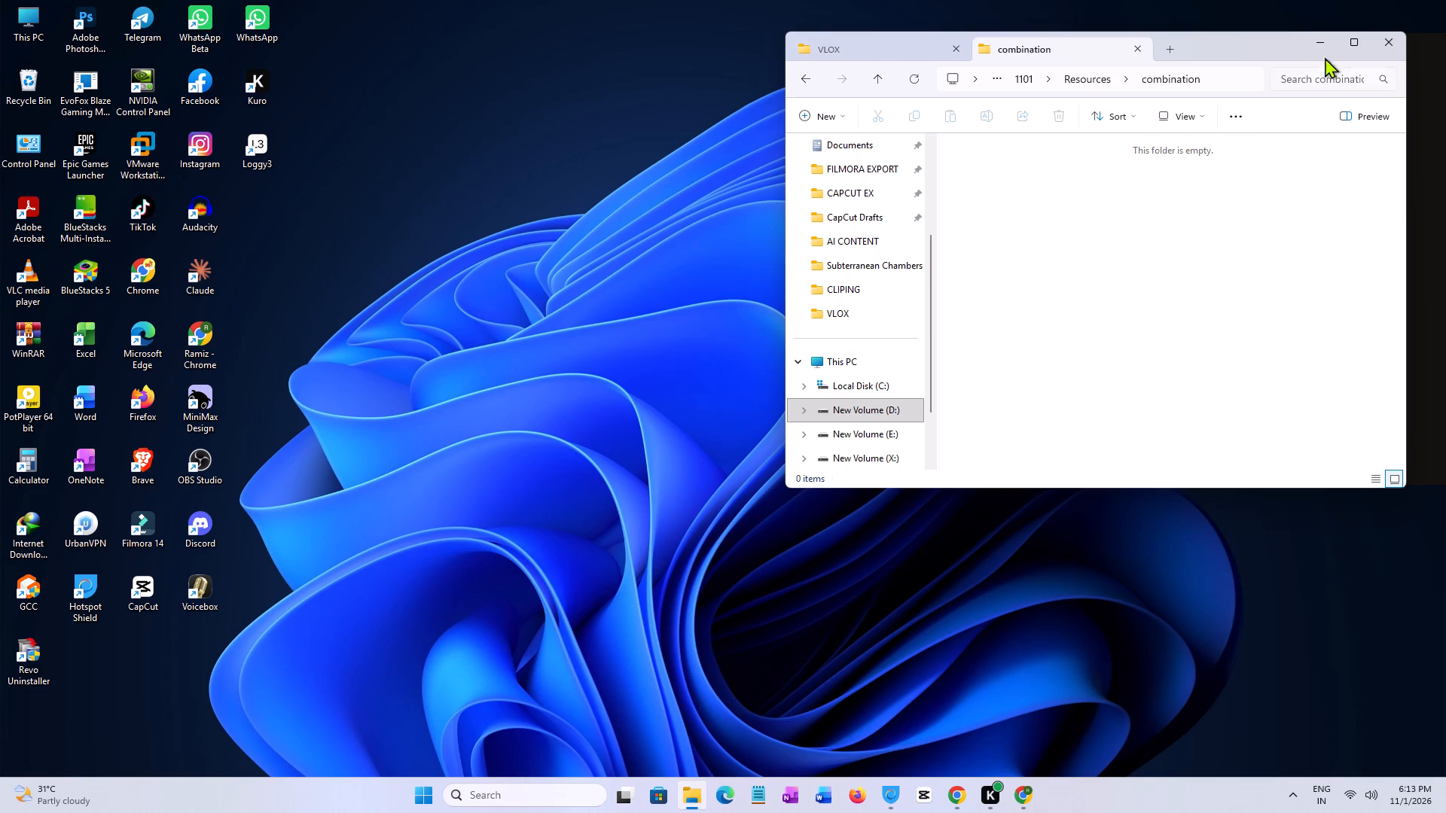
left_click(1350, 47)
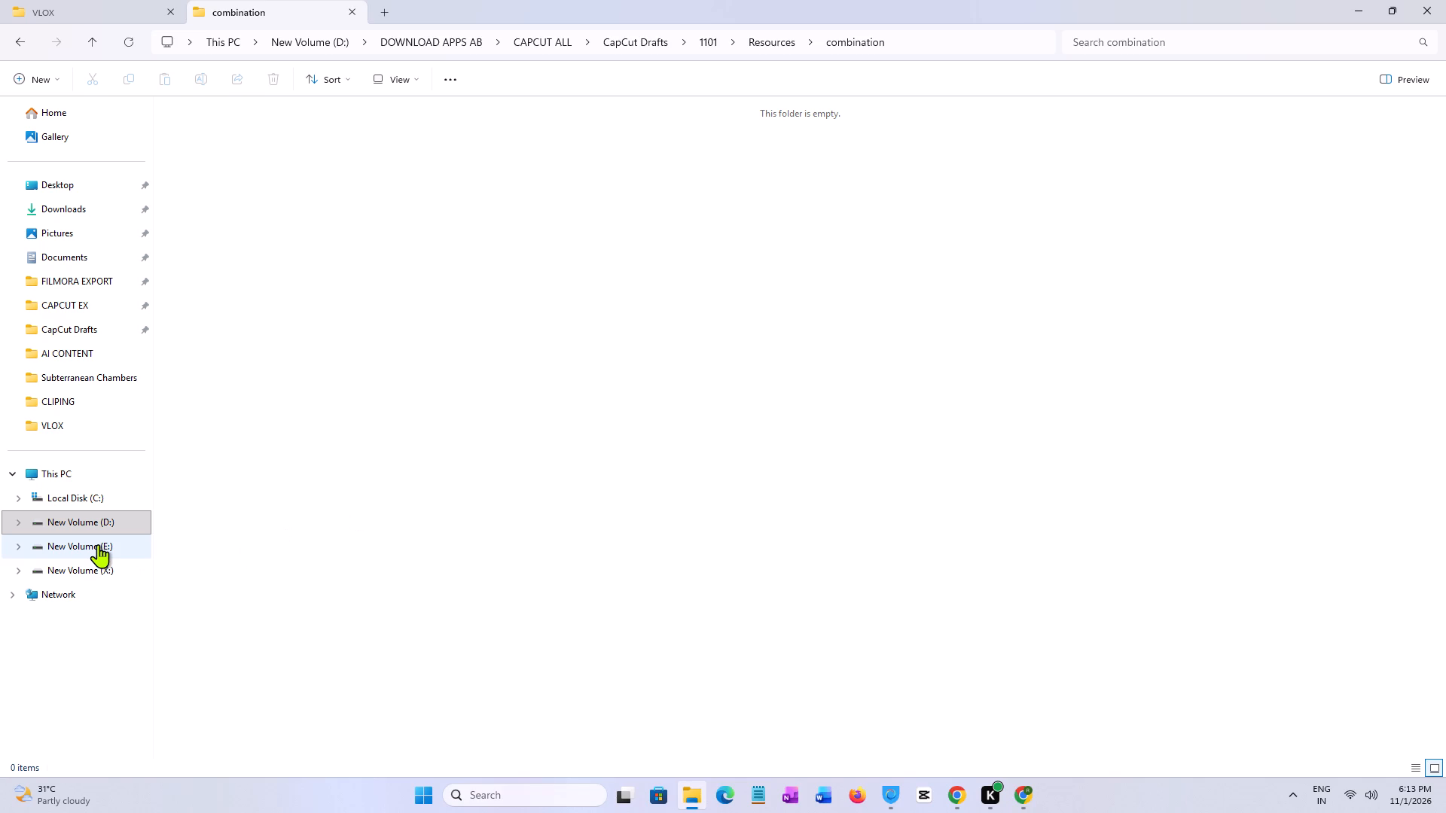
left_click(101, 0)
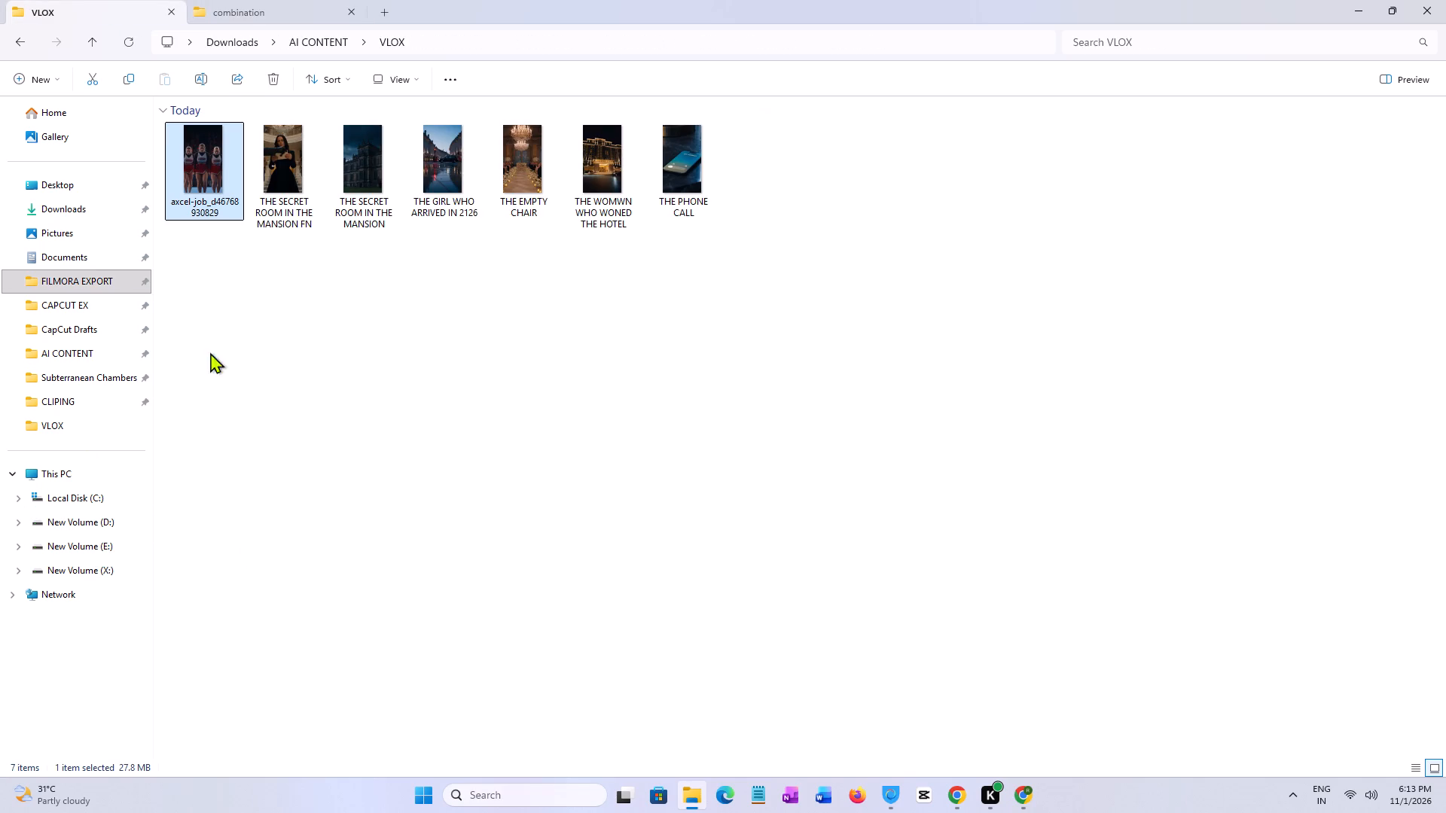
double_click(293, 140)
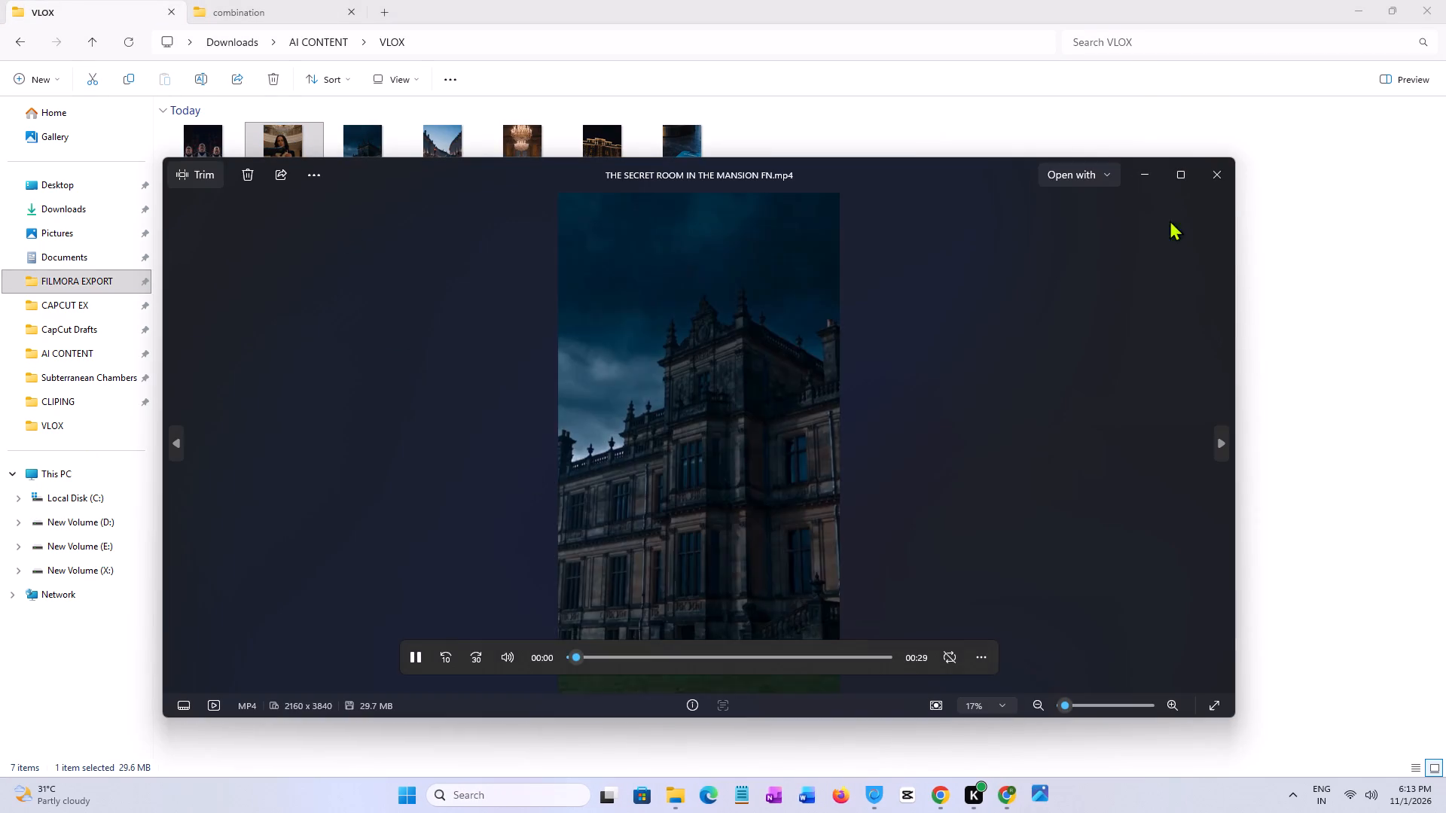
left_click(1185, 176)
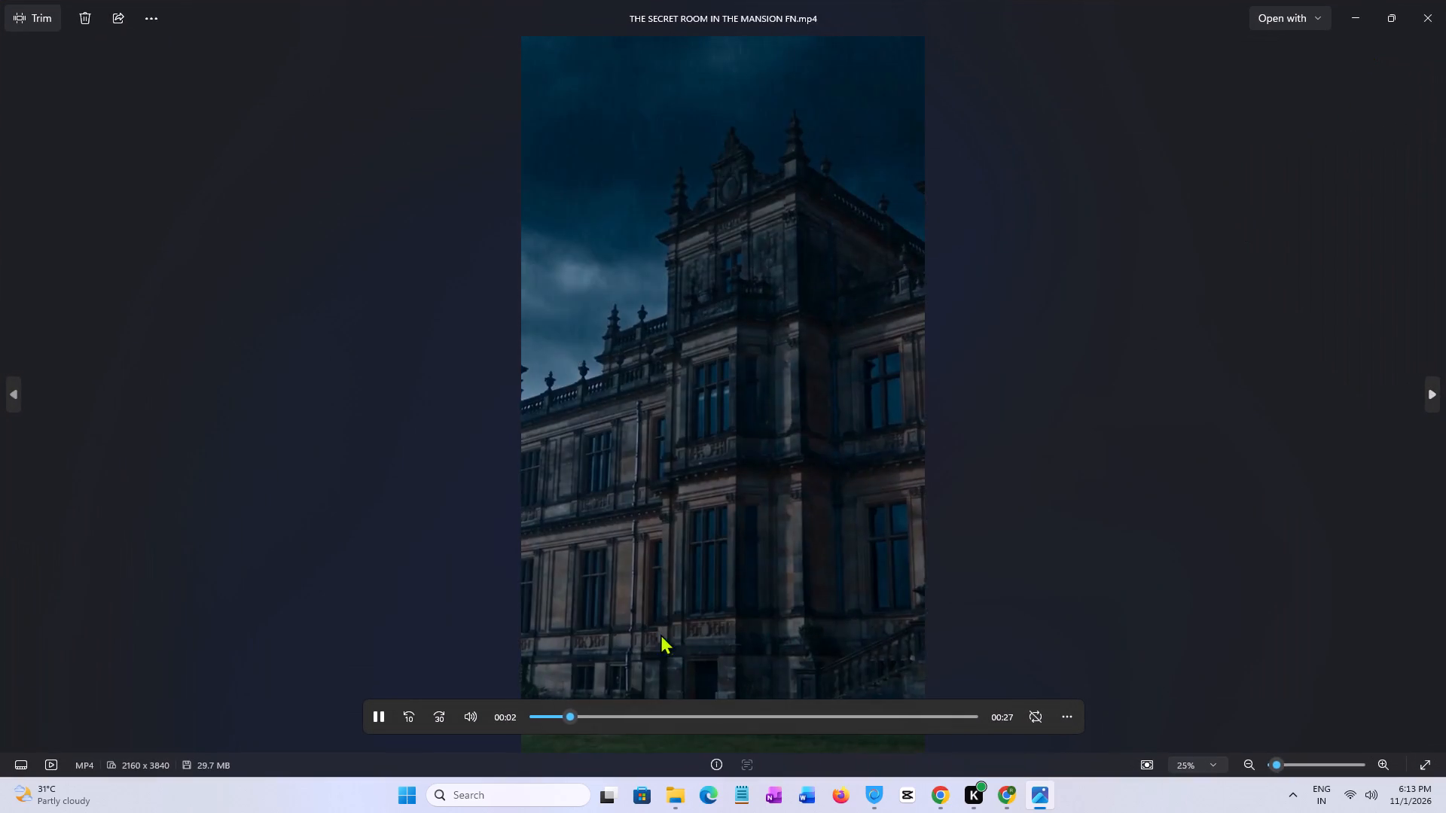
left_click(608, 708)
left_click(635, 717)
left_click(666, 714)
left_click(706, 715)
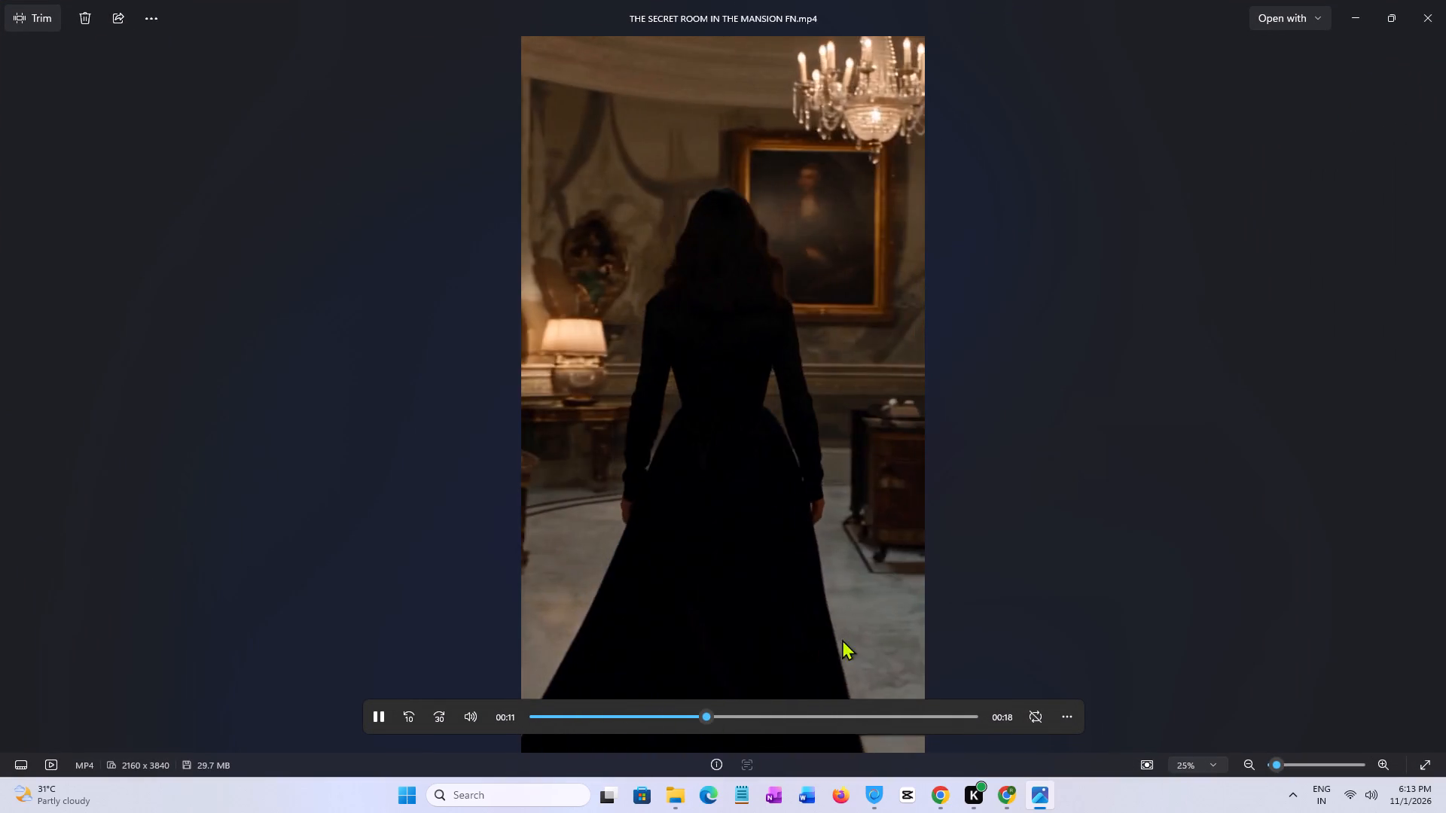
left_click(1395, 11)
left_click(1203, 178)
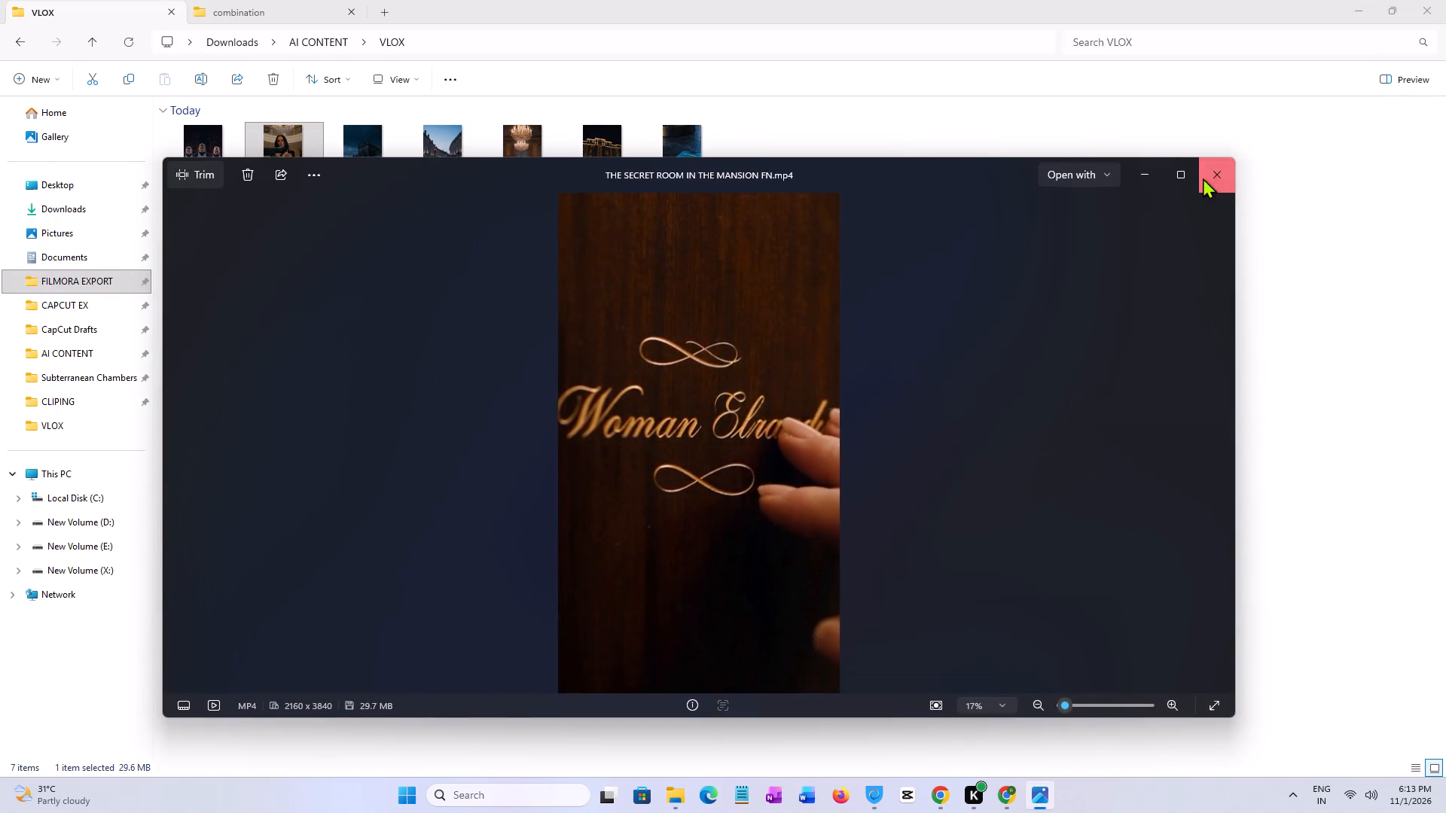
Preview THE GIRL WHO ARRIVED IN 2126 from the VLOX folder and close it.
left_click(455, 170)
double_click(455, 169)
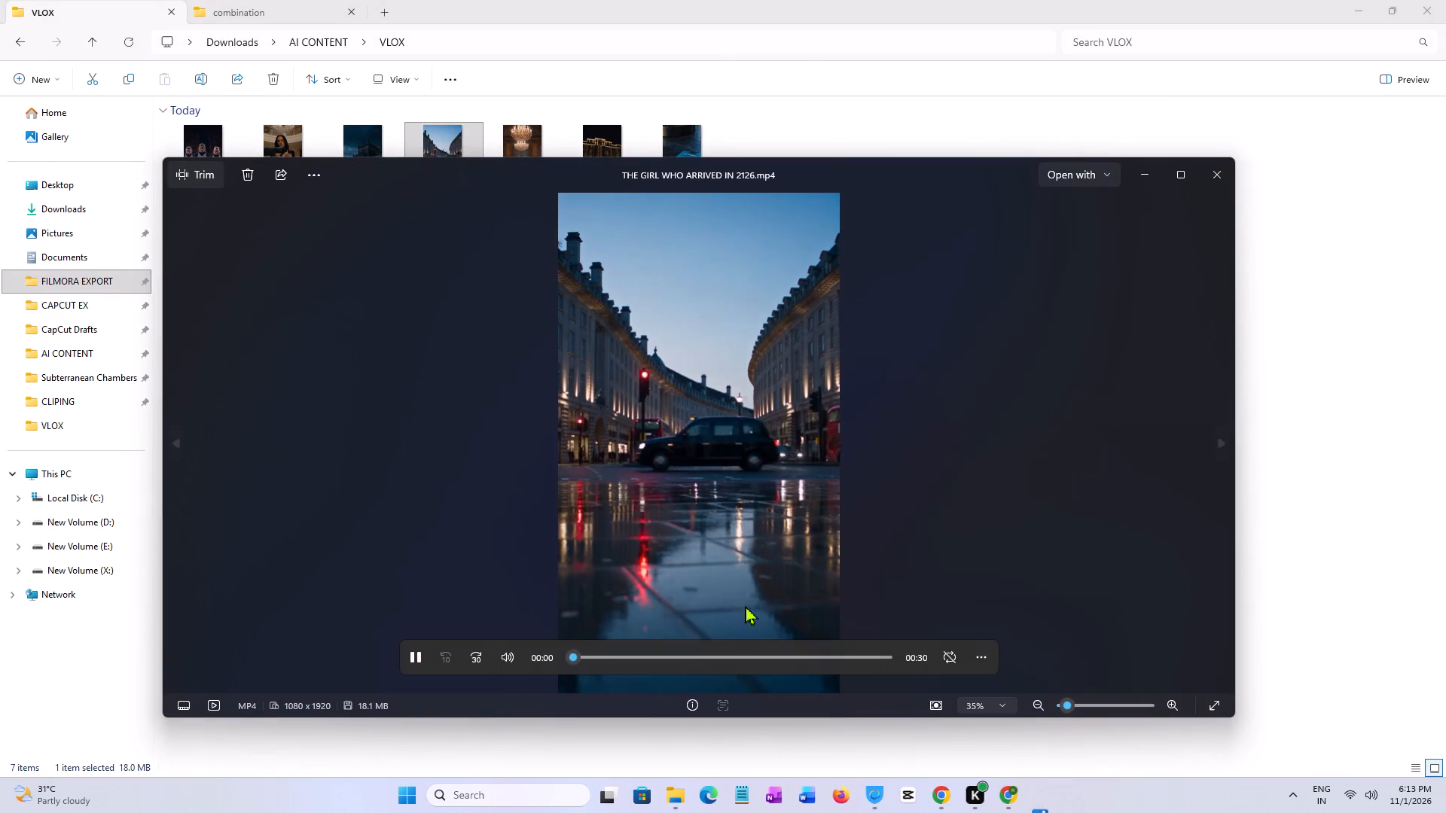
left_click(652, 655)
left_click(1213, 170)
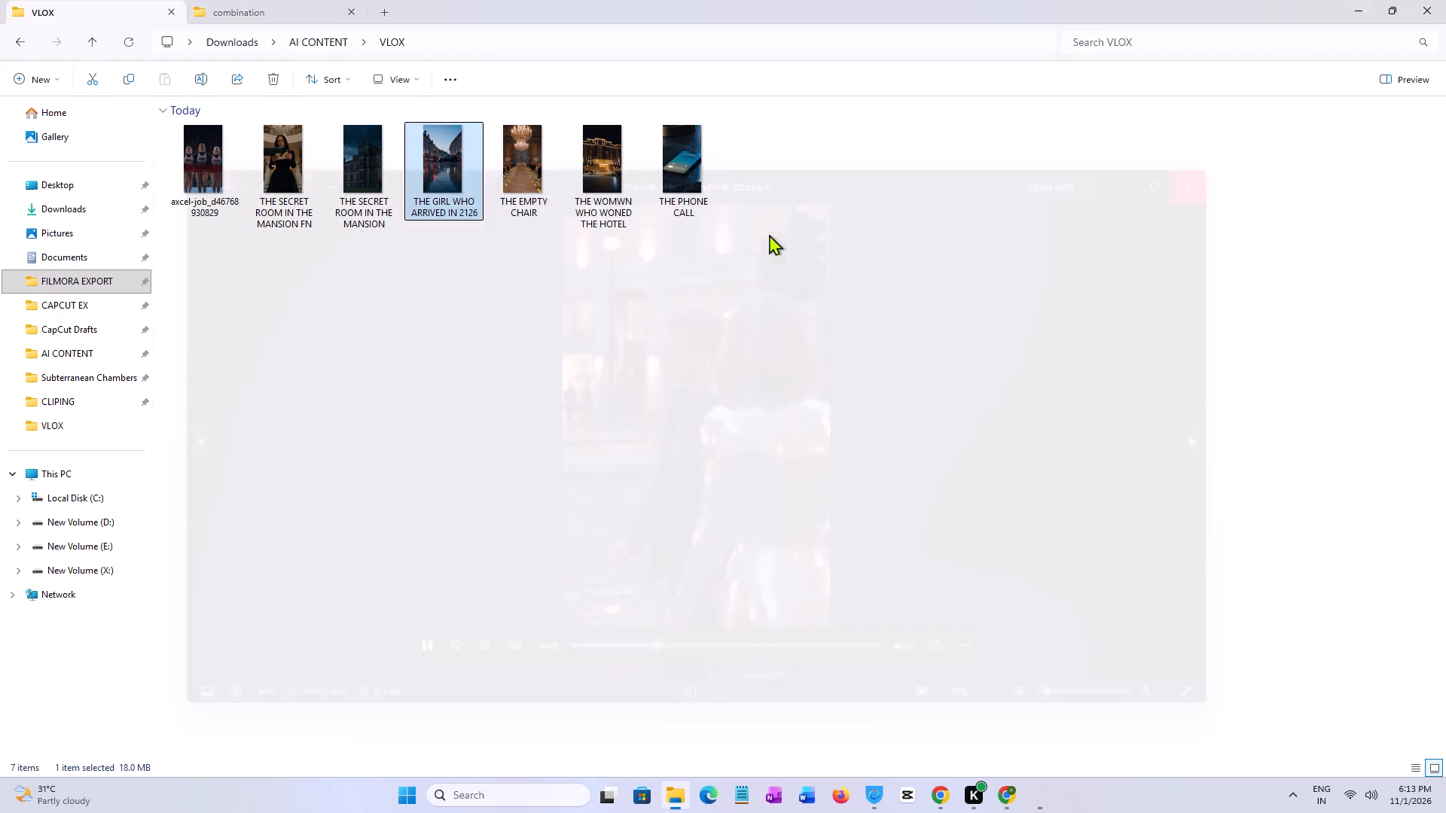
Preview THE EMPTY CHAIR, skimming it to the end and rechecking its opening shots, and close it.
double_click(541, 172)
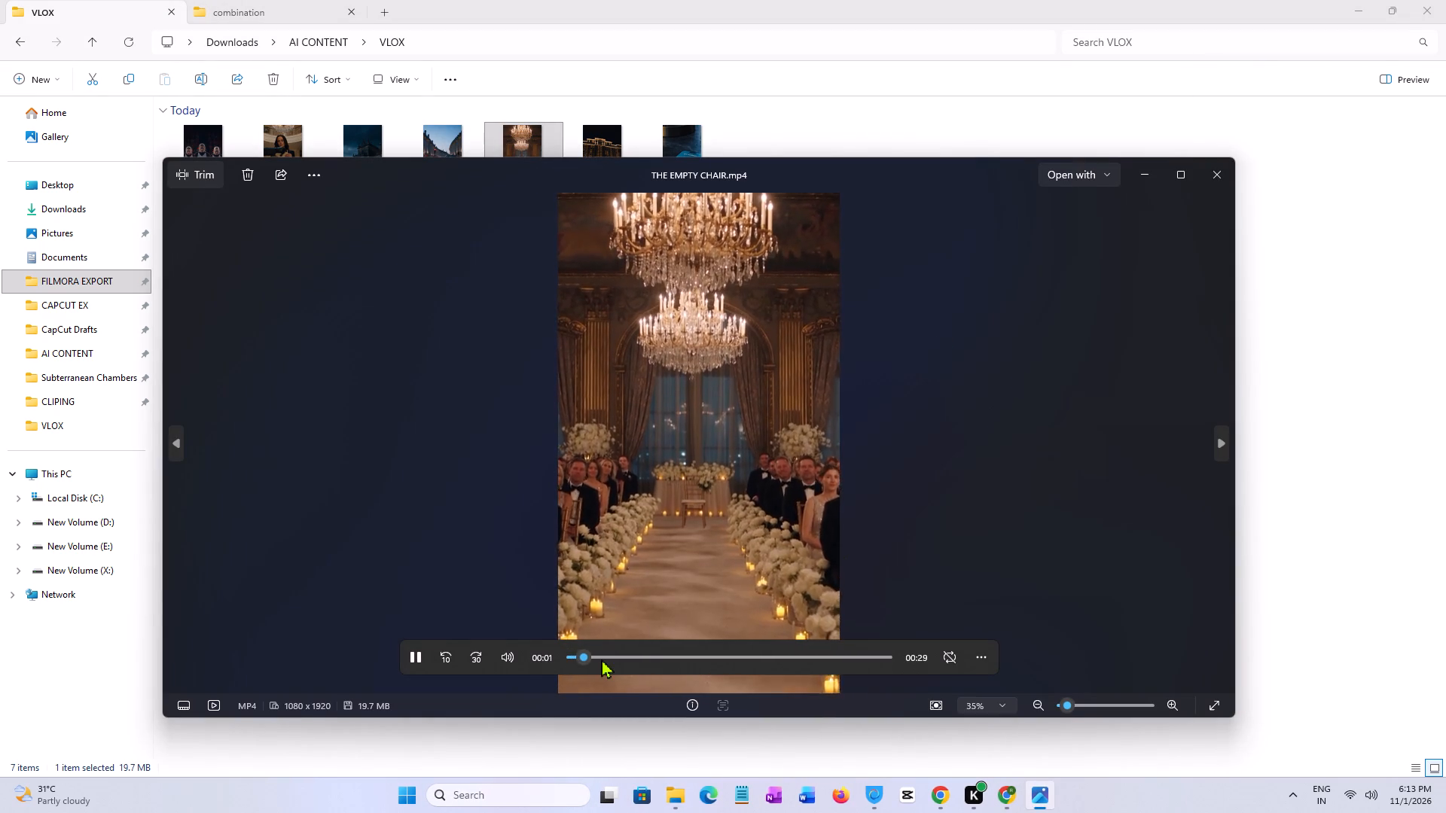
left_click(602, 658)
left_click(624, 651)
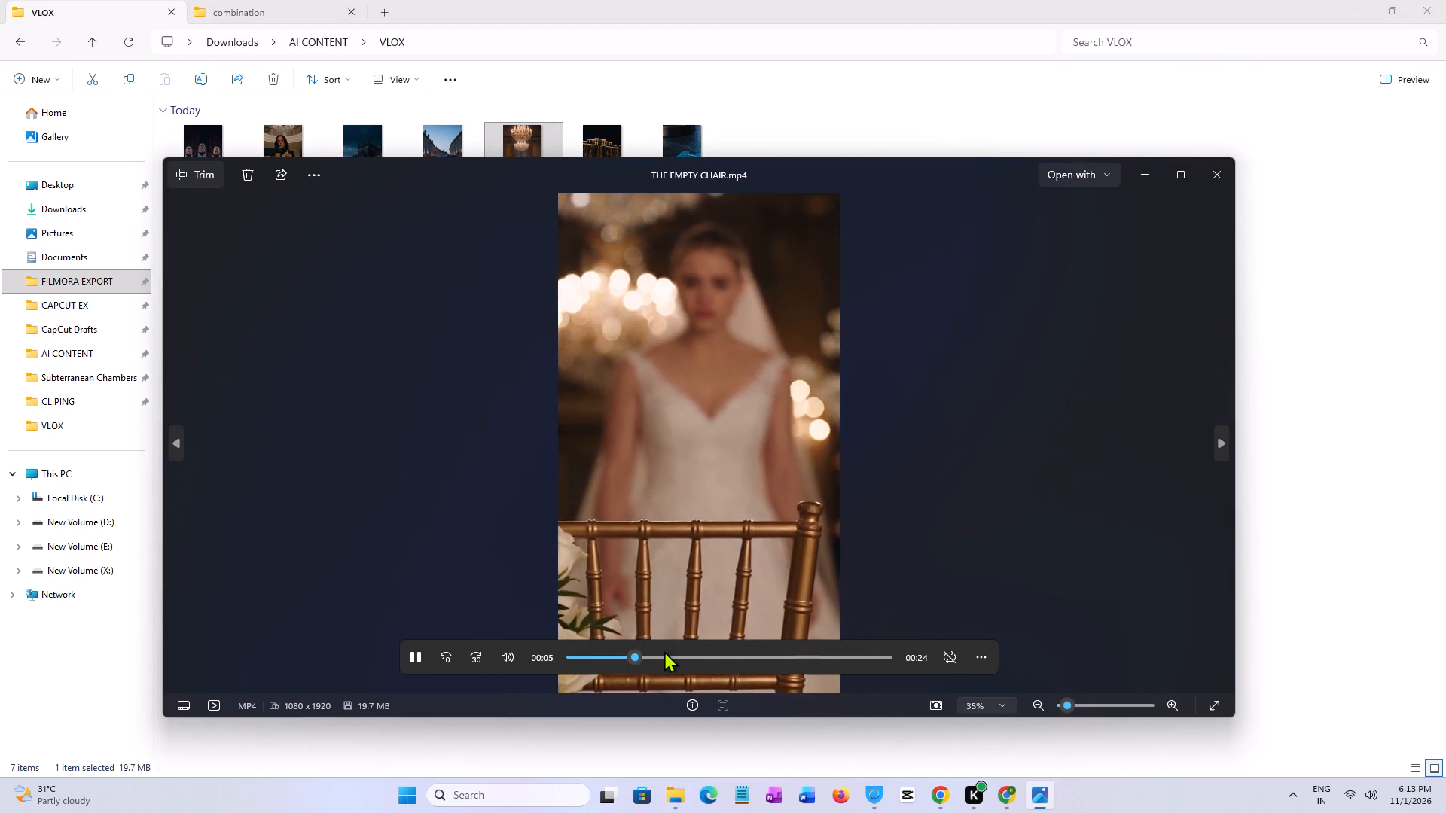
left_click(694, 656)
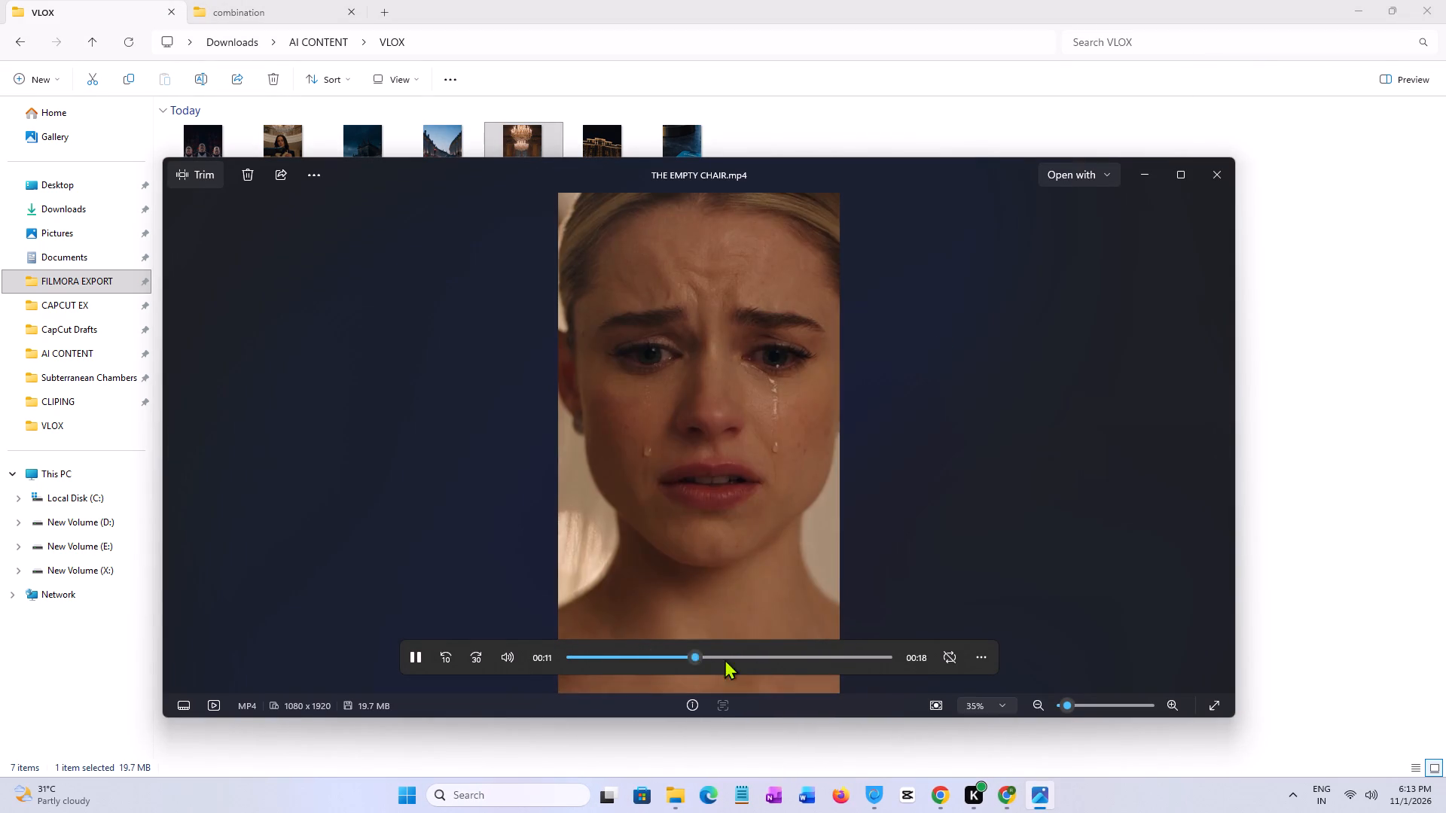
left_click(756, 661)
left_click(802, 663)
left_click(826, 668)
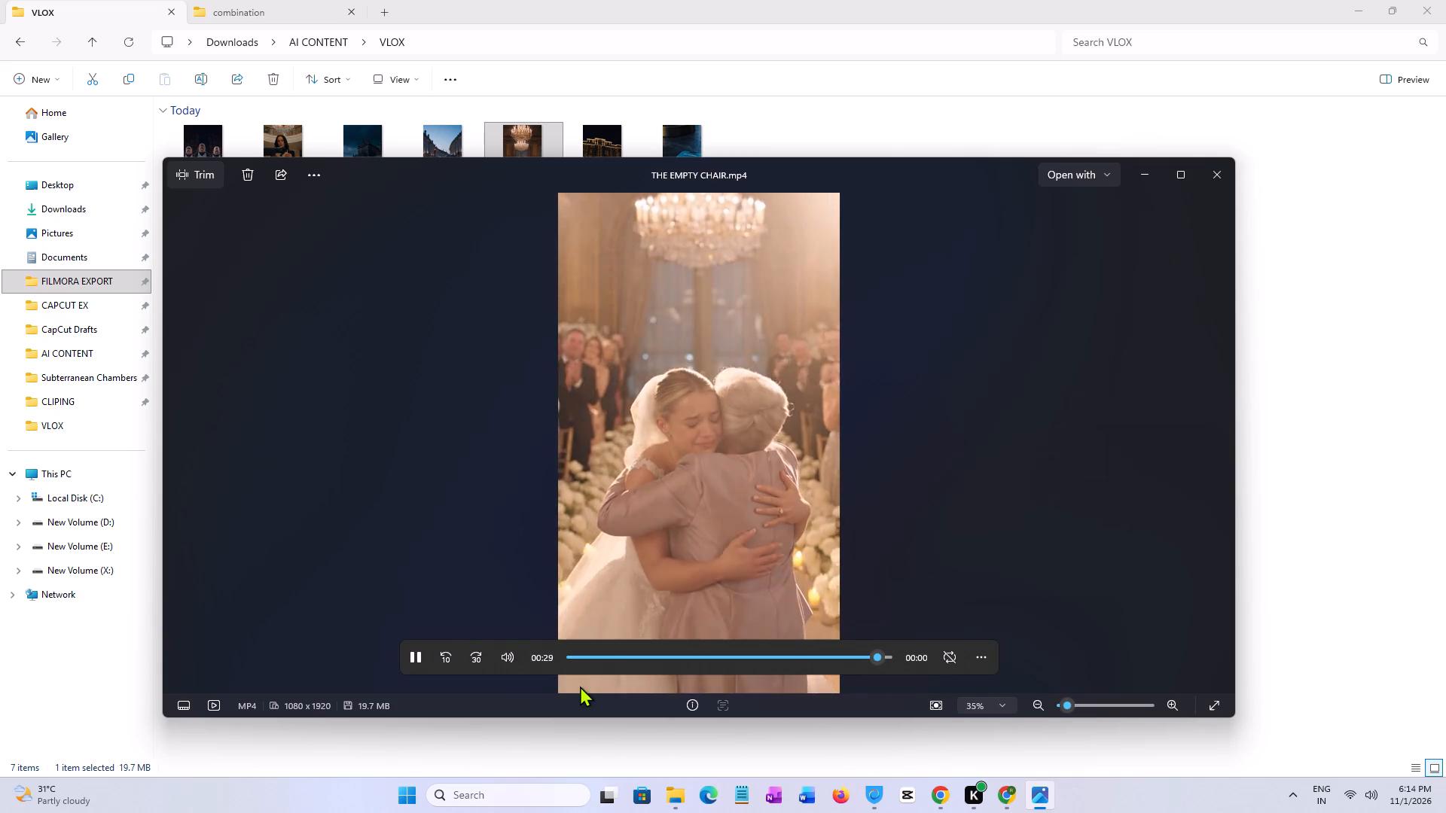
left_click(568, 662)
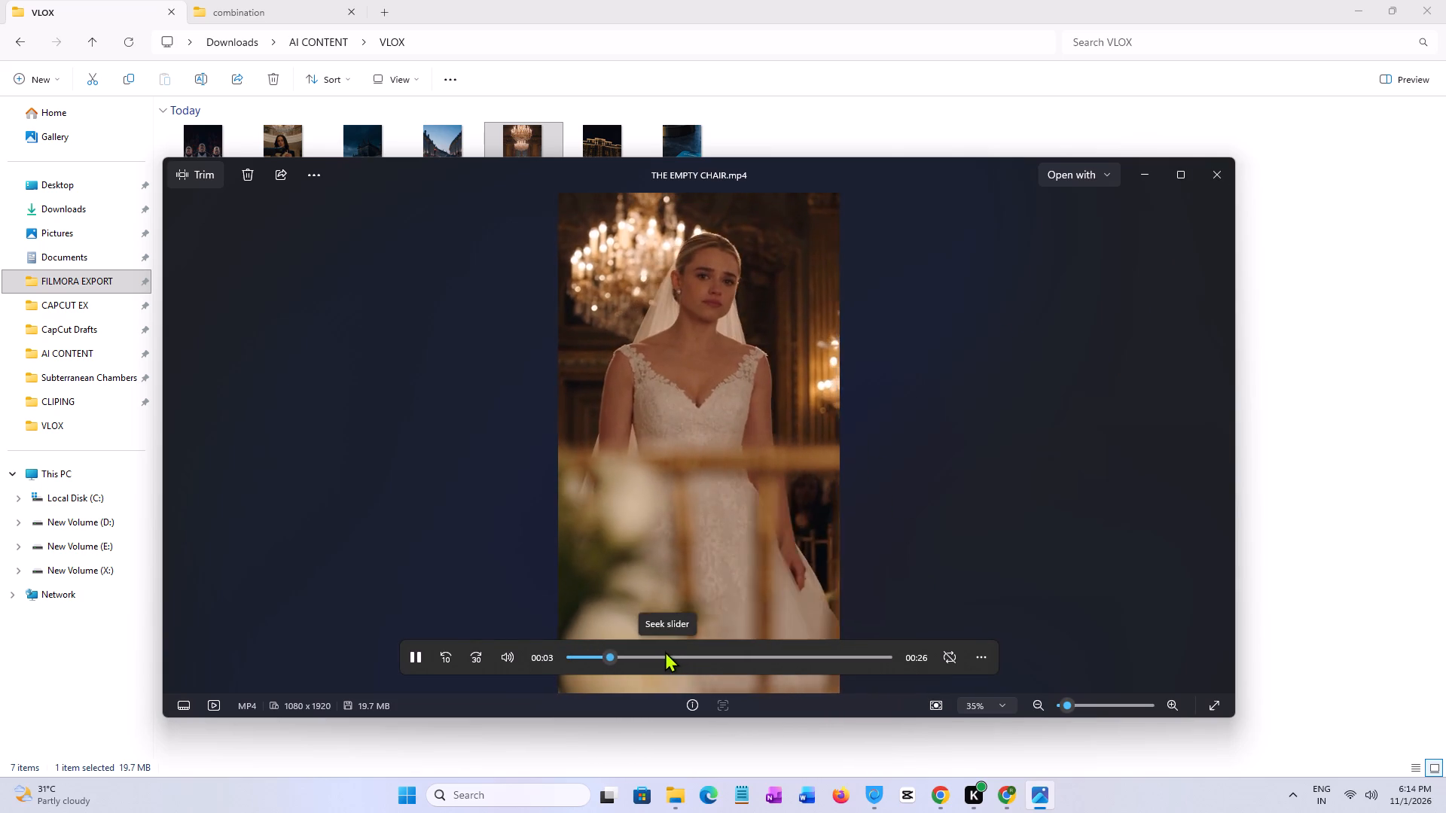
left_click(605, 659)
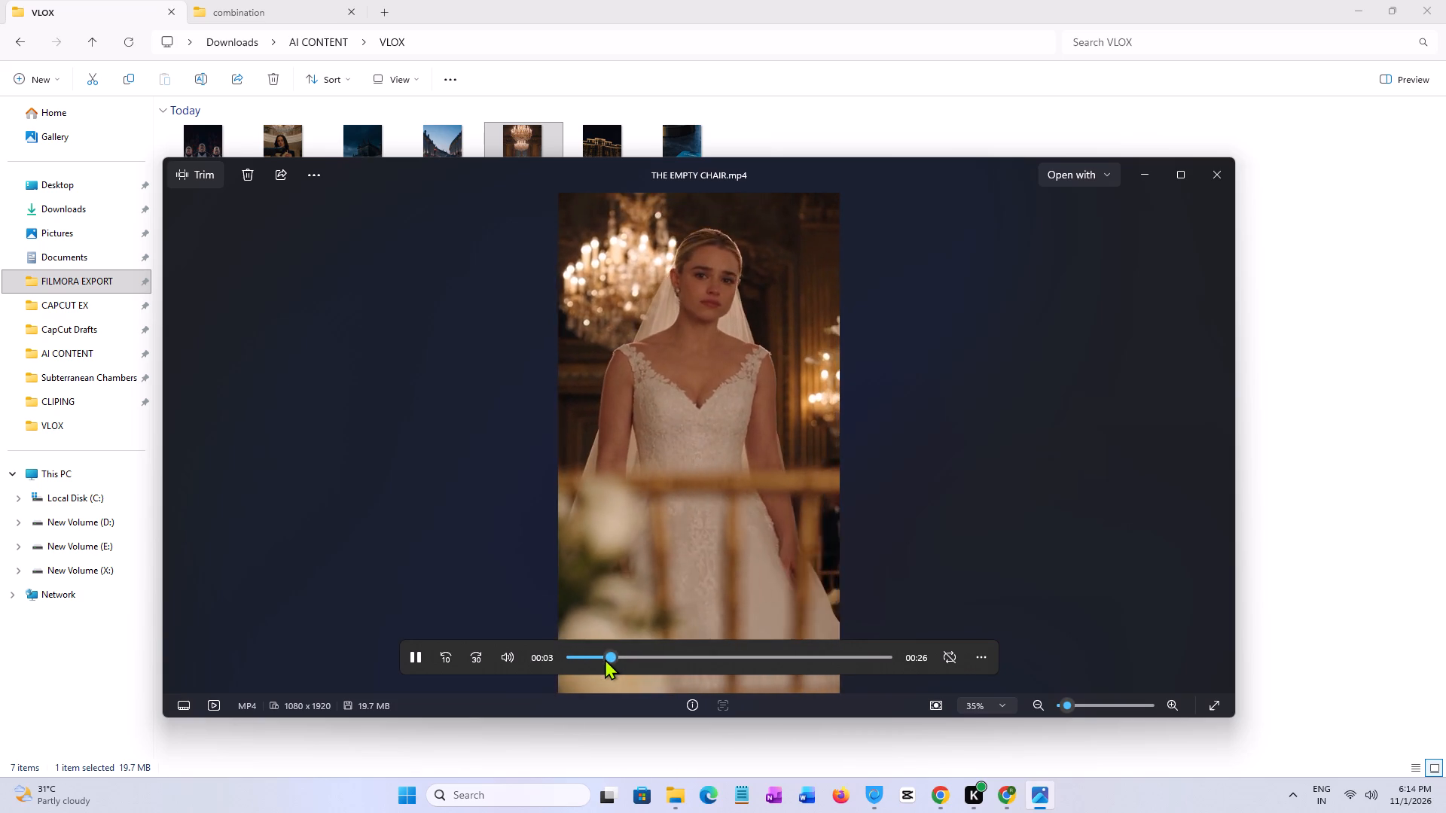
left_click(605, 659)
left_click(1219, 175)
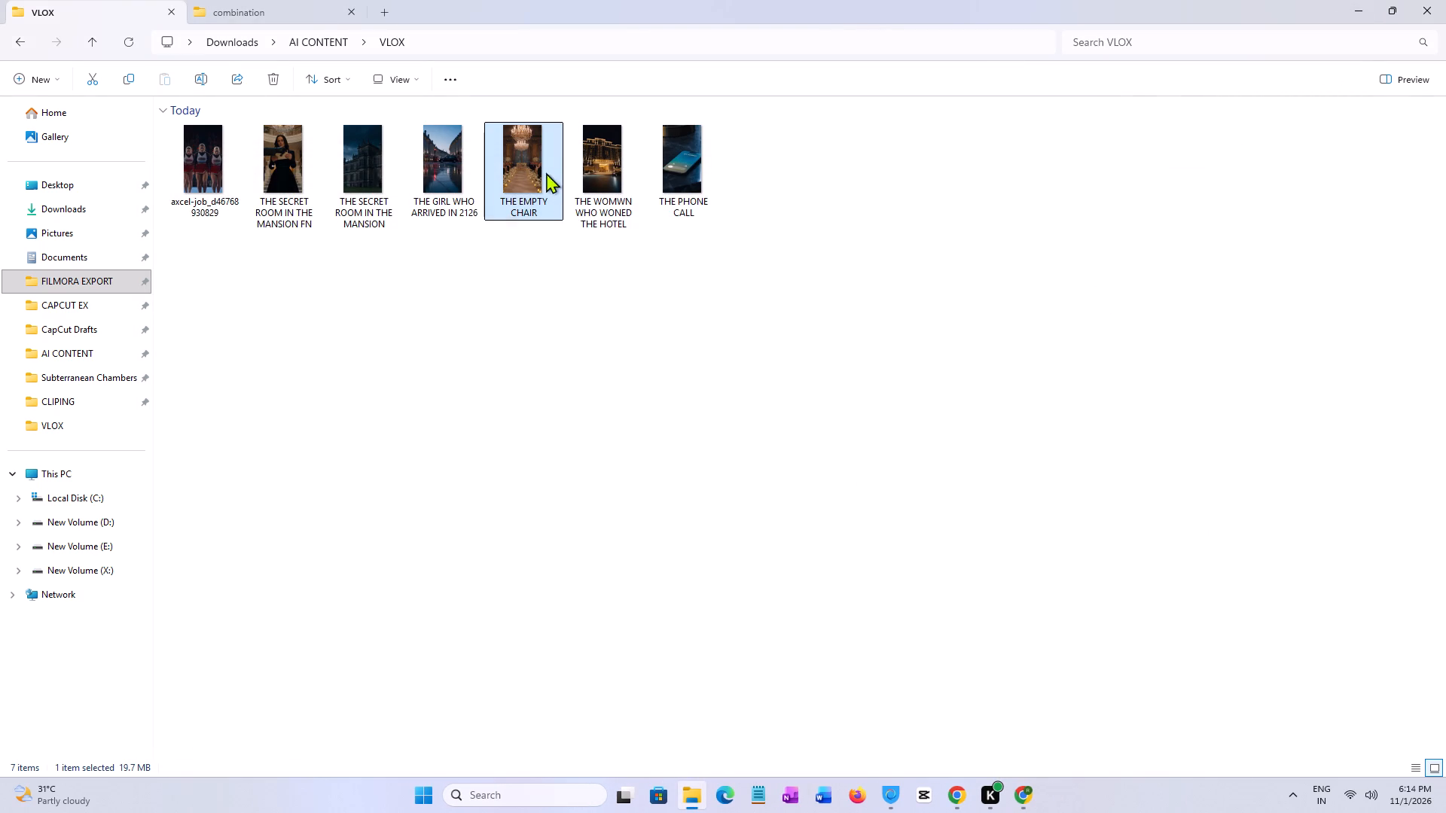
Launch CapCut and create a new project.
left_click(922, 798)
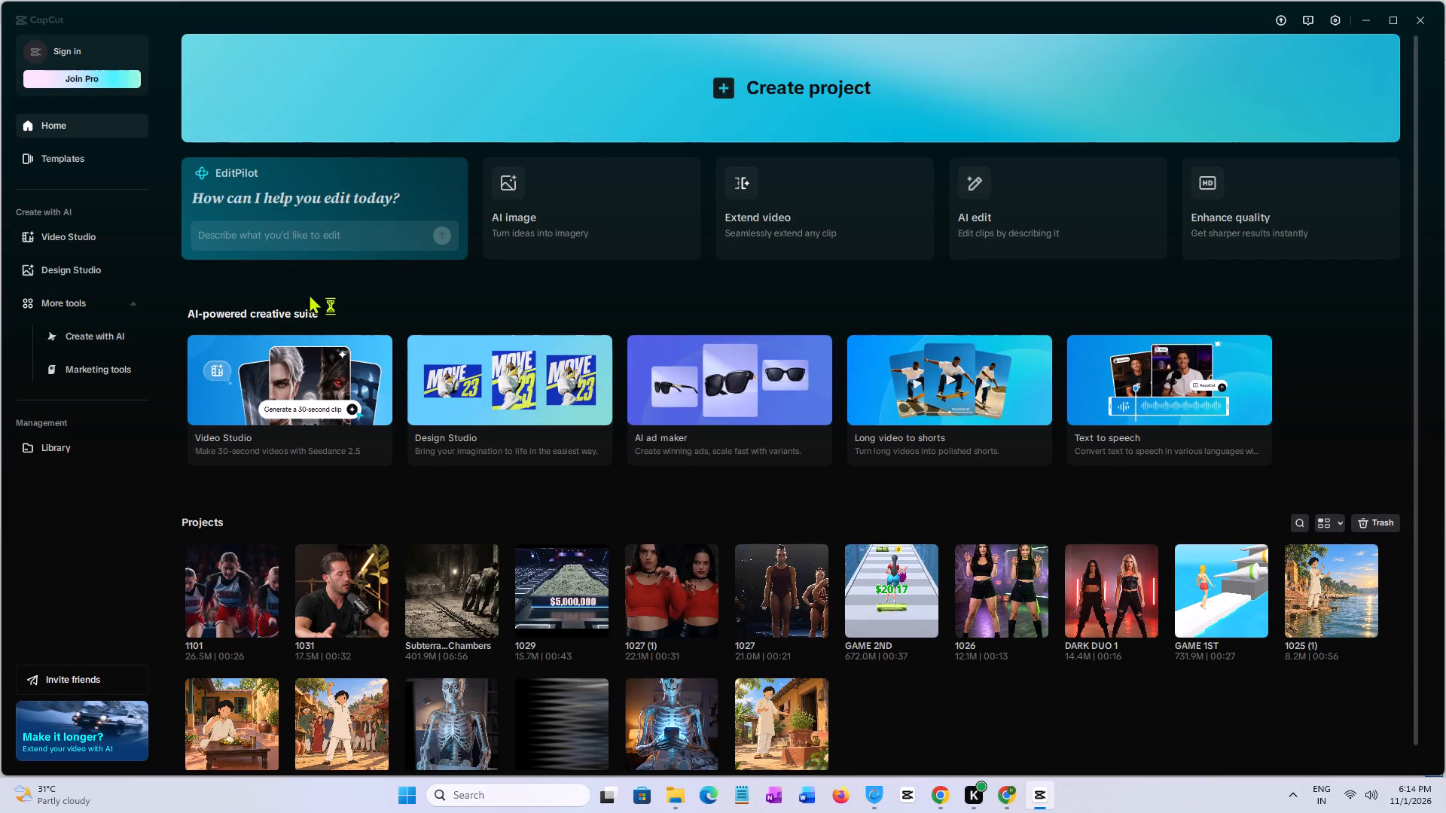
left_click(721, 66)
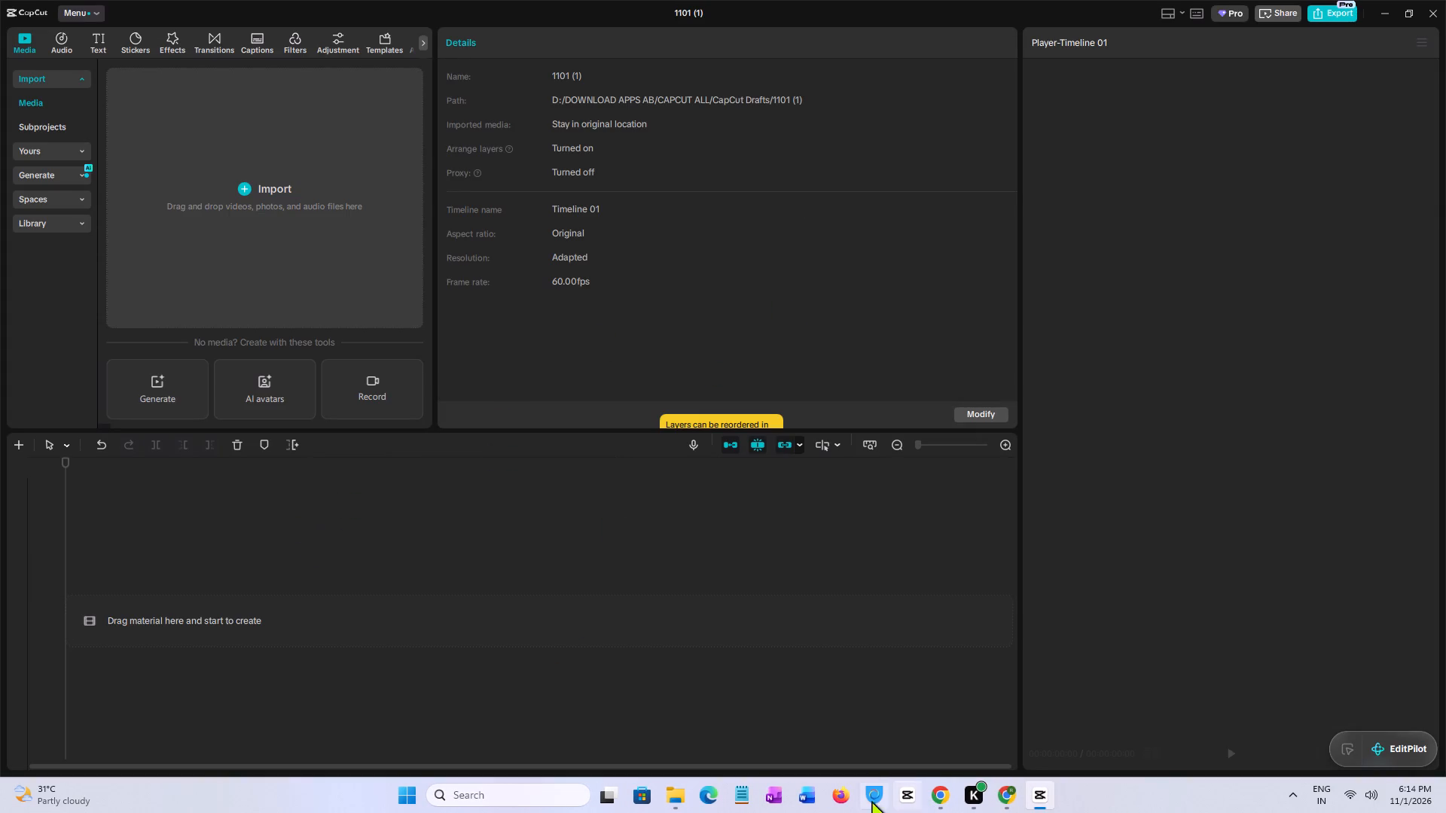
Bring THE EMPTY CHAIR video from the VLOX folder in File Explorer onto the empty CapCut timeline.
left_click(673, 796)
left_click_drag(527, 188, 959, 575)
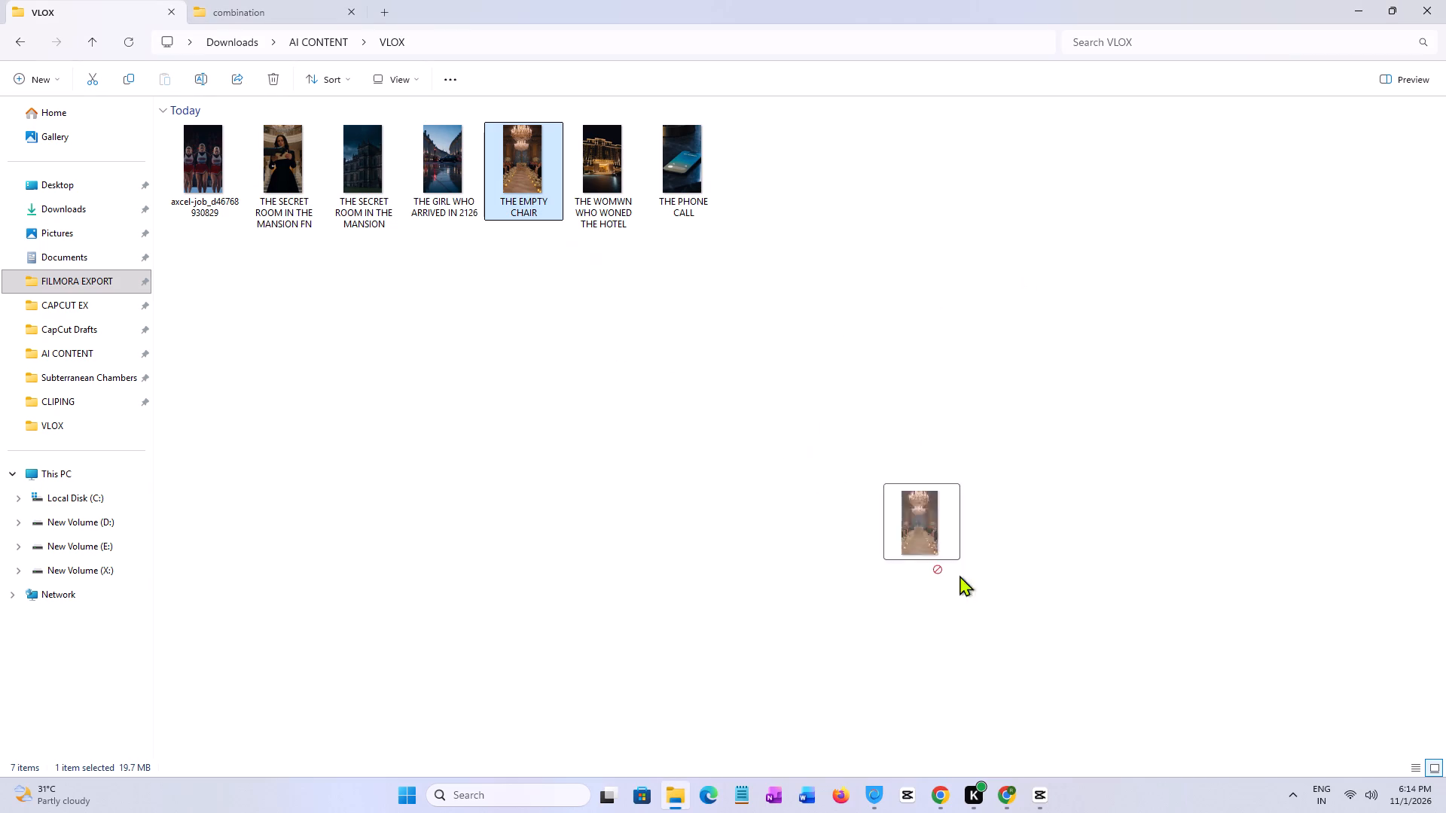
left_click_drag(959, 575, 213, 589)
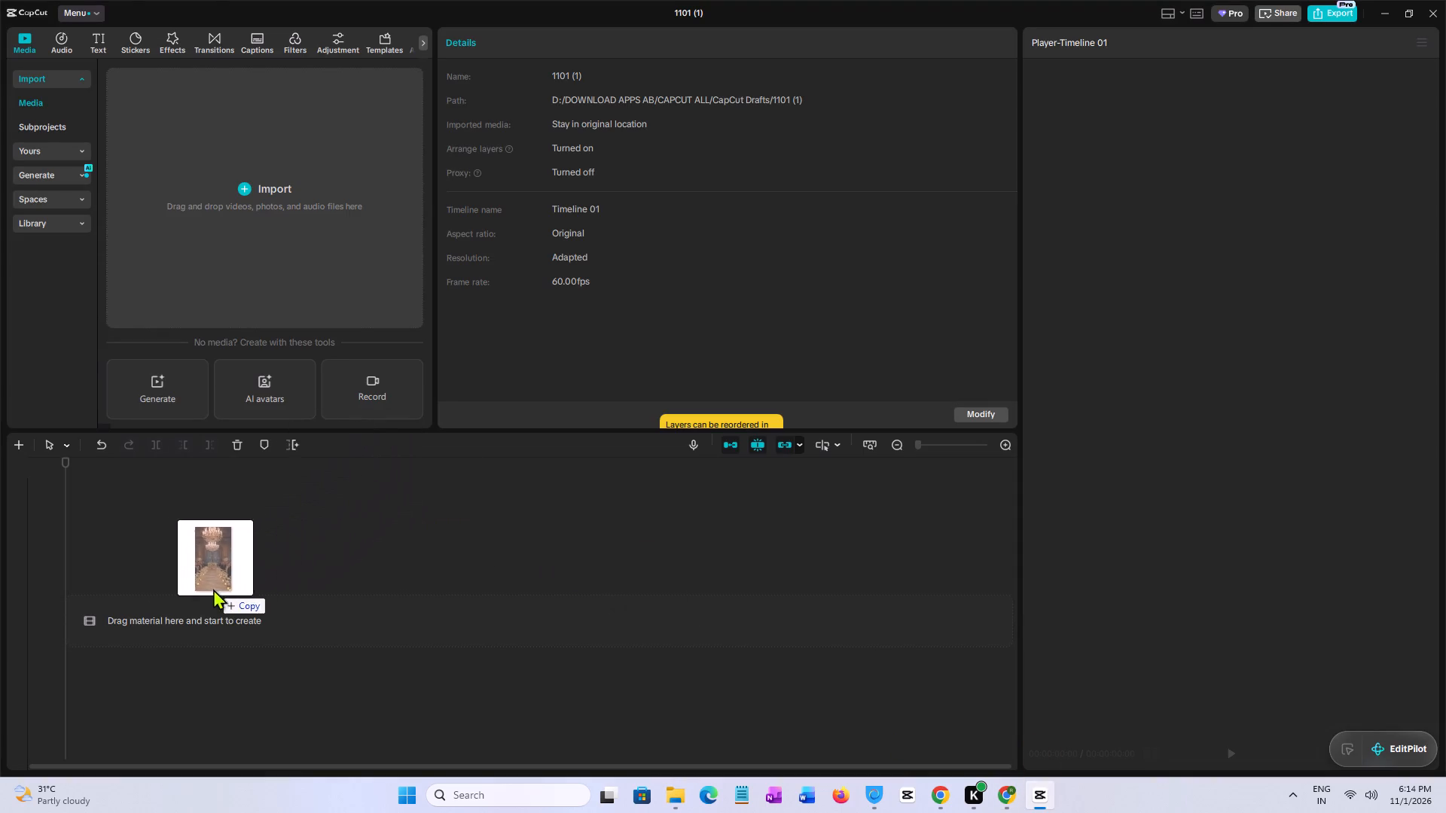
left_click_drag(213, 589, 198, 589)
Locate the end of the opening aisle shot and trim about 3 seconds off the start of THE EMPTY CHAIR clip.
key("space")
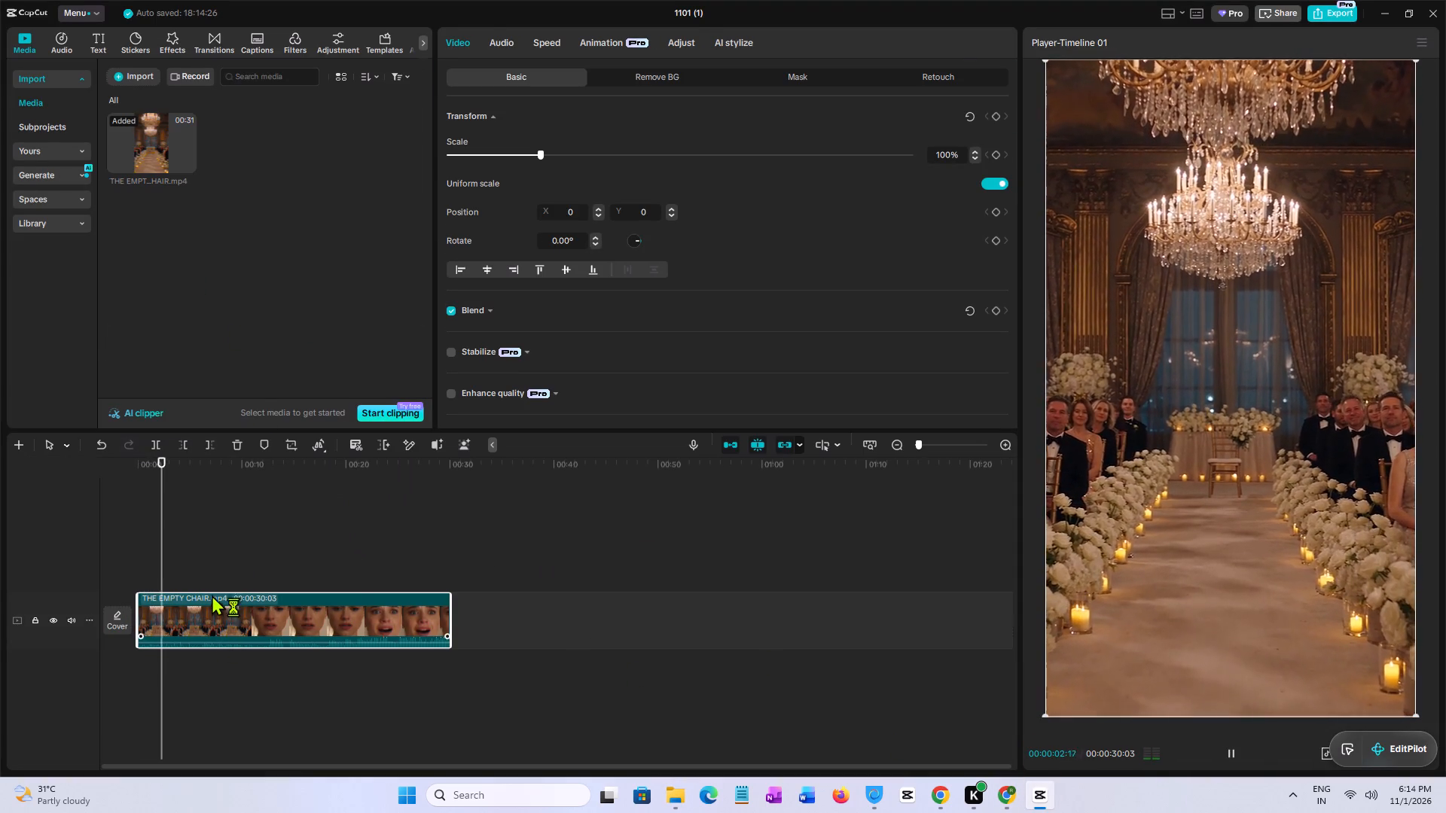
key("space")
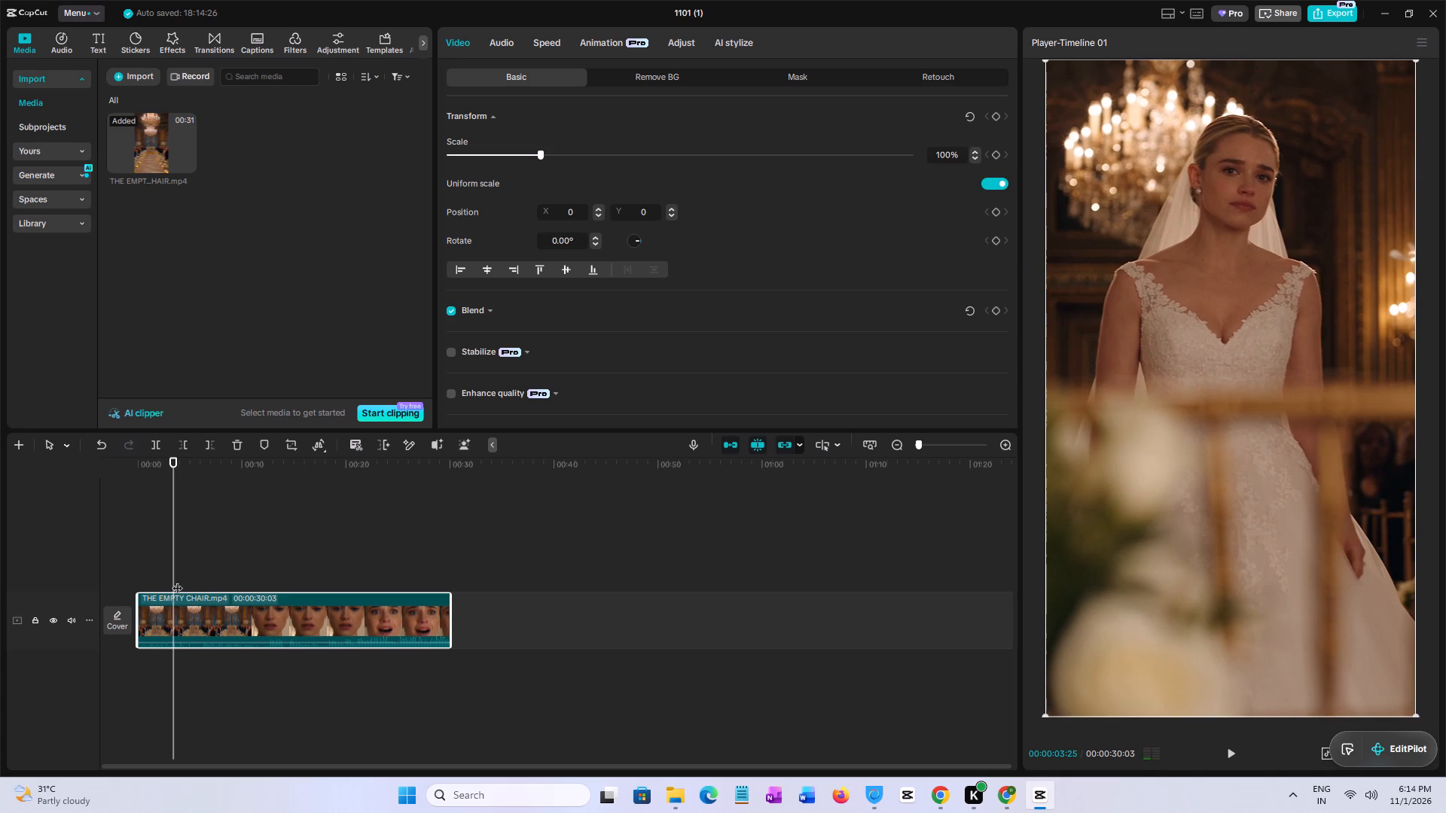
left_click(172, 577)
left_click(163, 577)
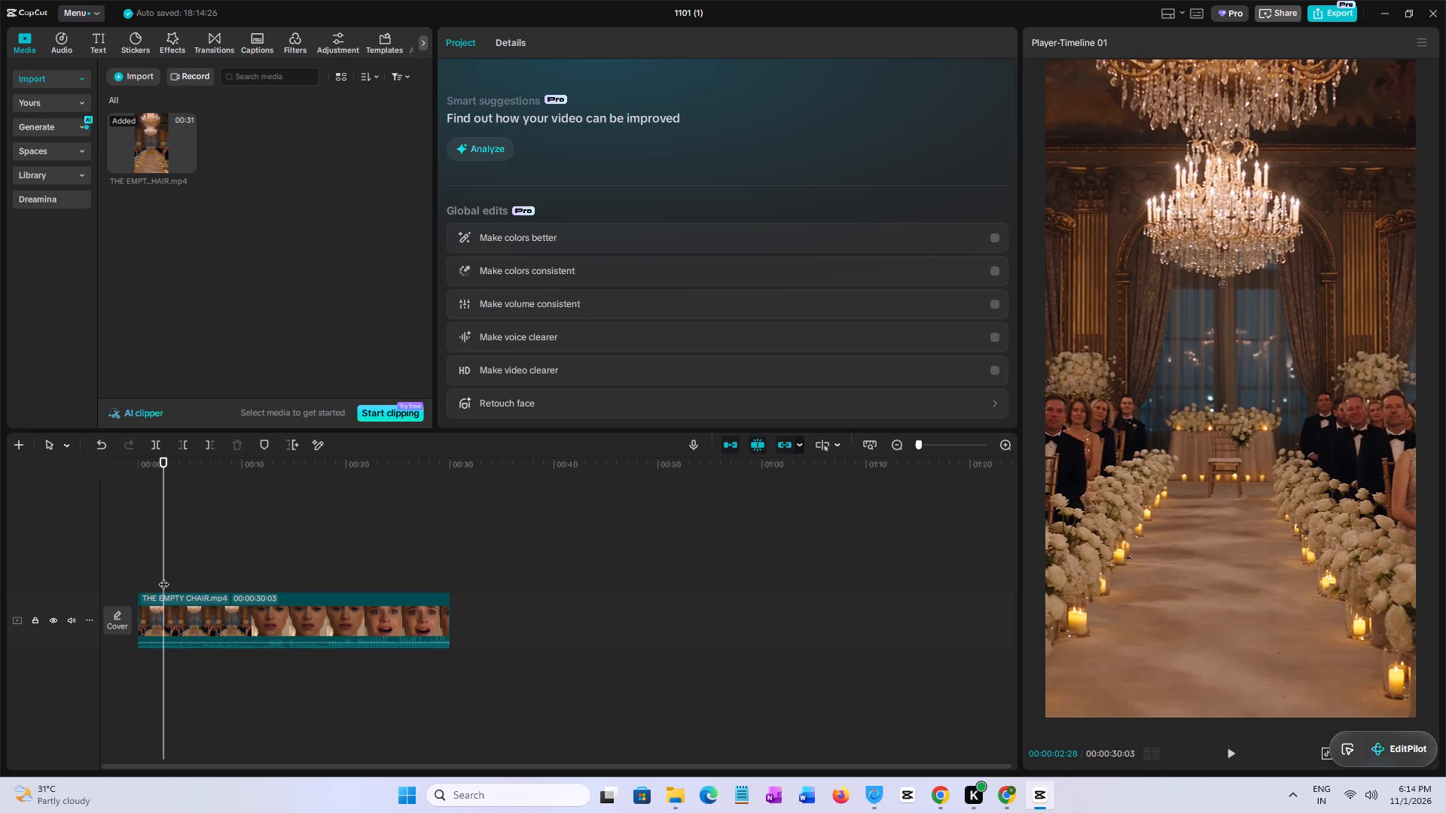
key("space")
key("space")
left_click(163, 620)
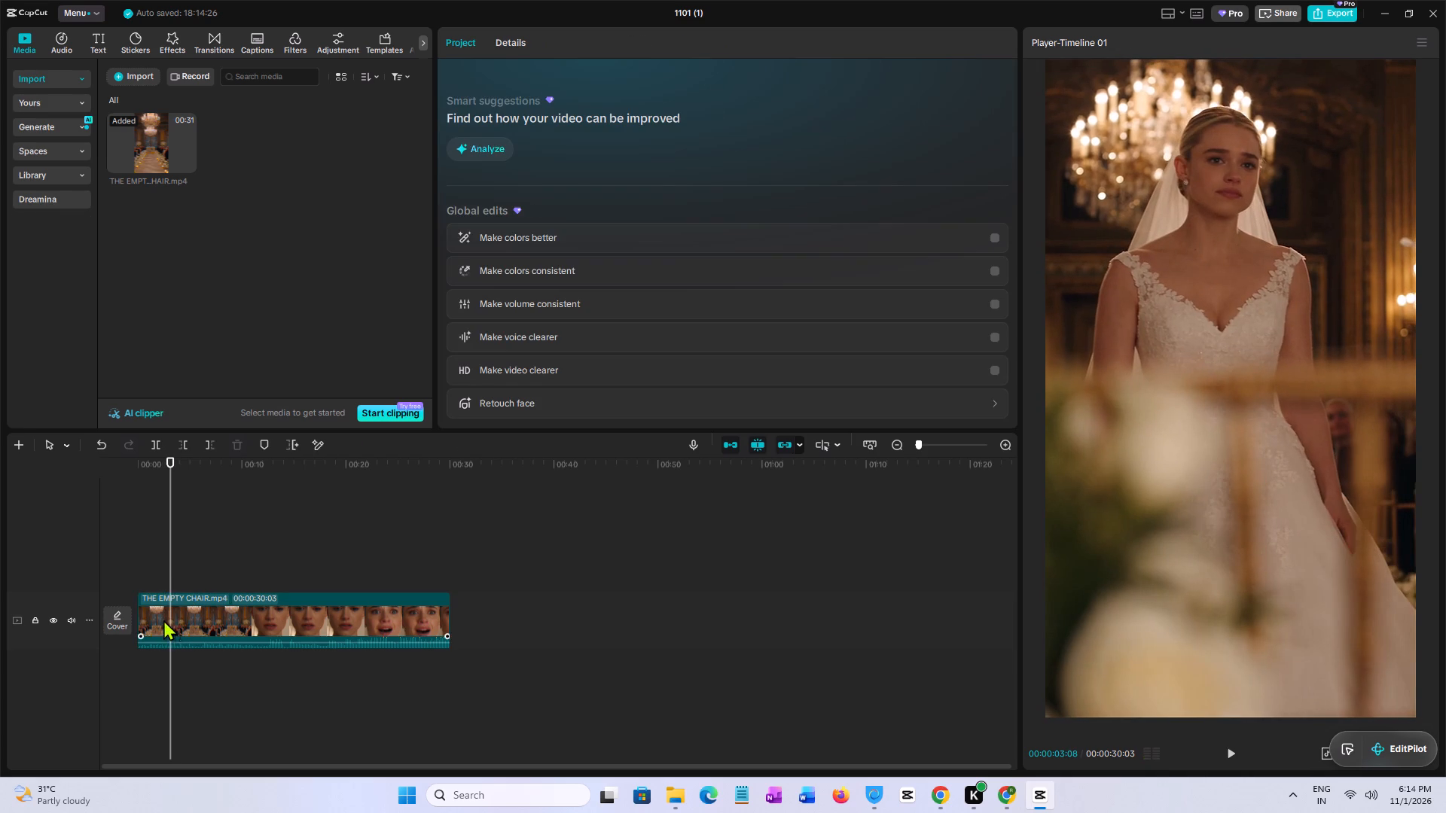
left_click_drag(138, 614, 173, 612)
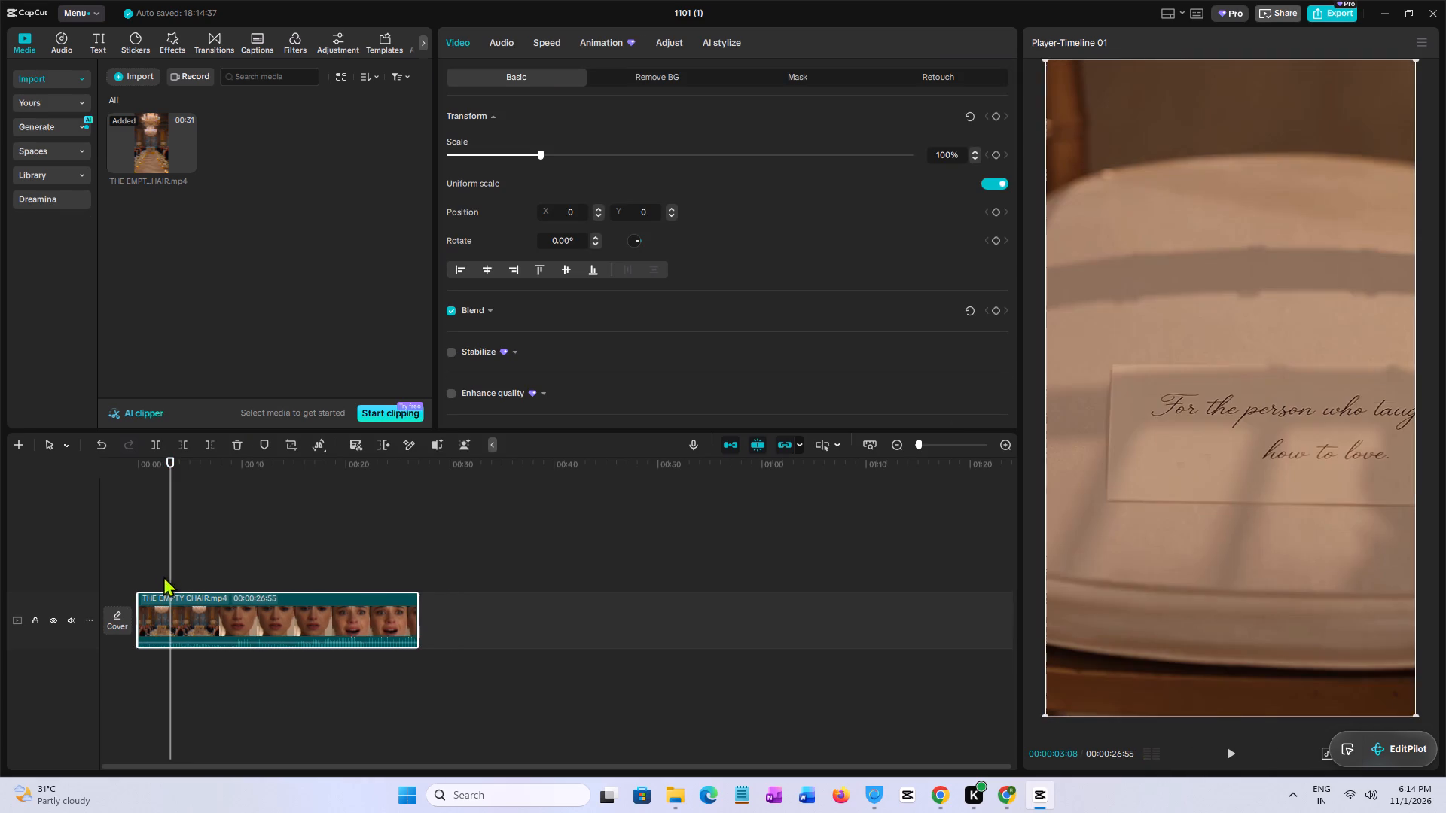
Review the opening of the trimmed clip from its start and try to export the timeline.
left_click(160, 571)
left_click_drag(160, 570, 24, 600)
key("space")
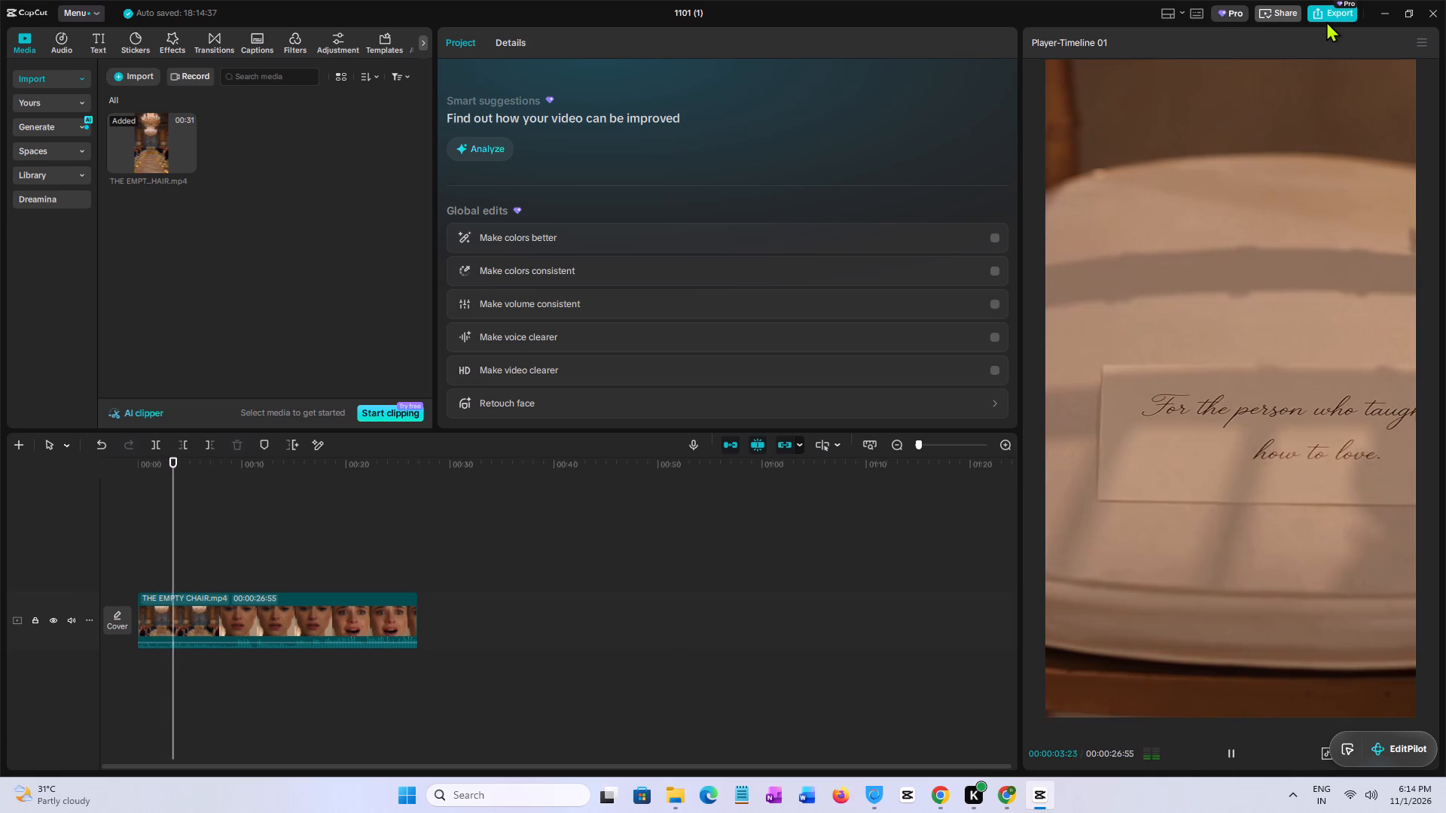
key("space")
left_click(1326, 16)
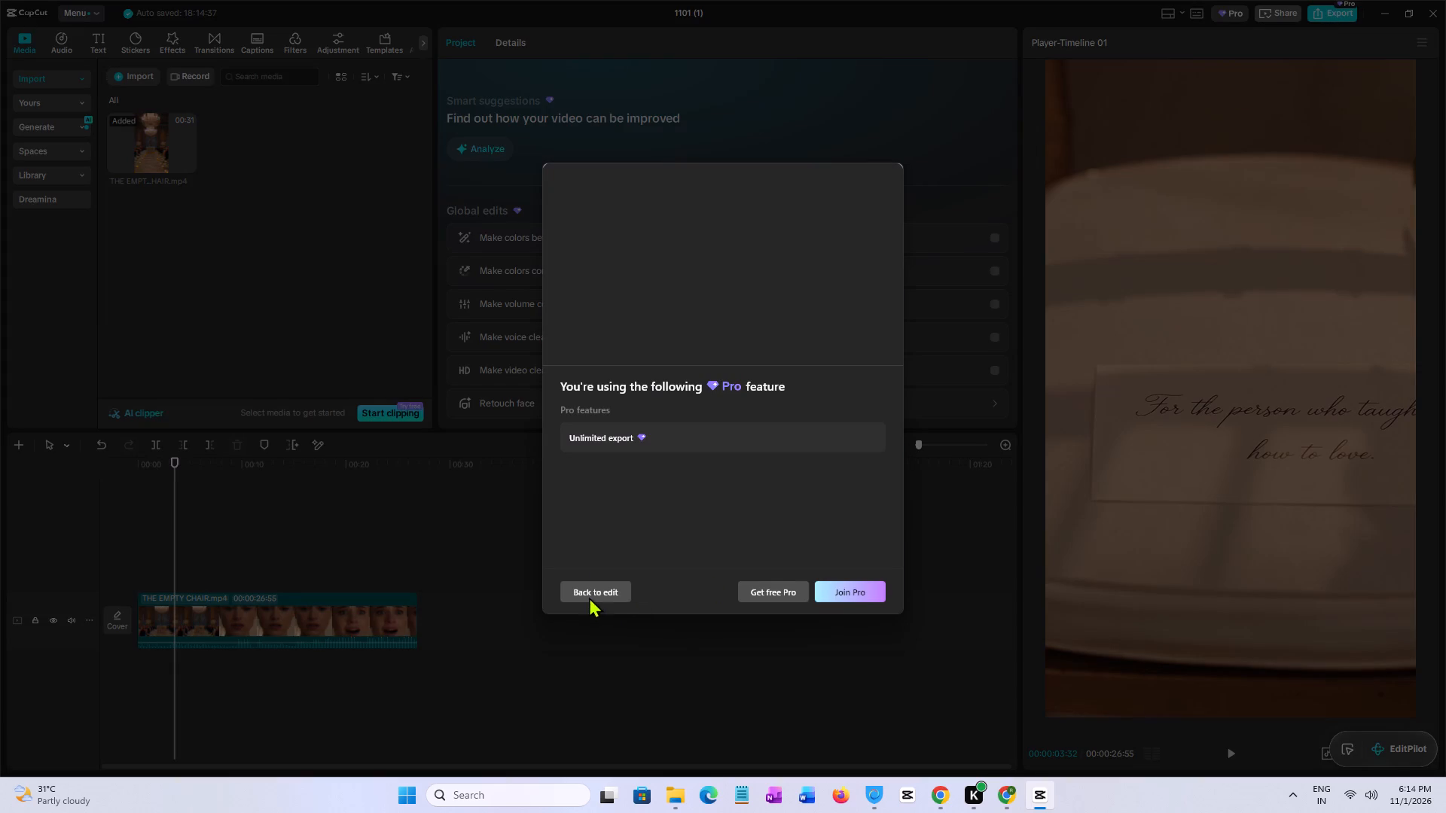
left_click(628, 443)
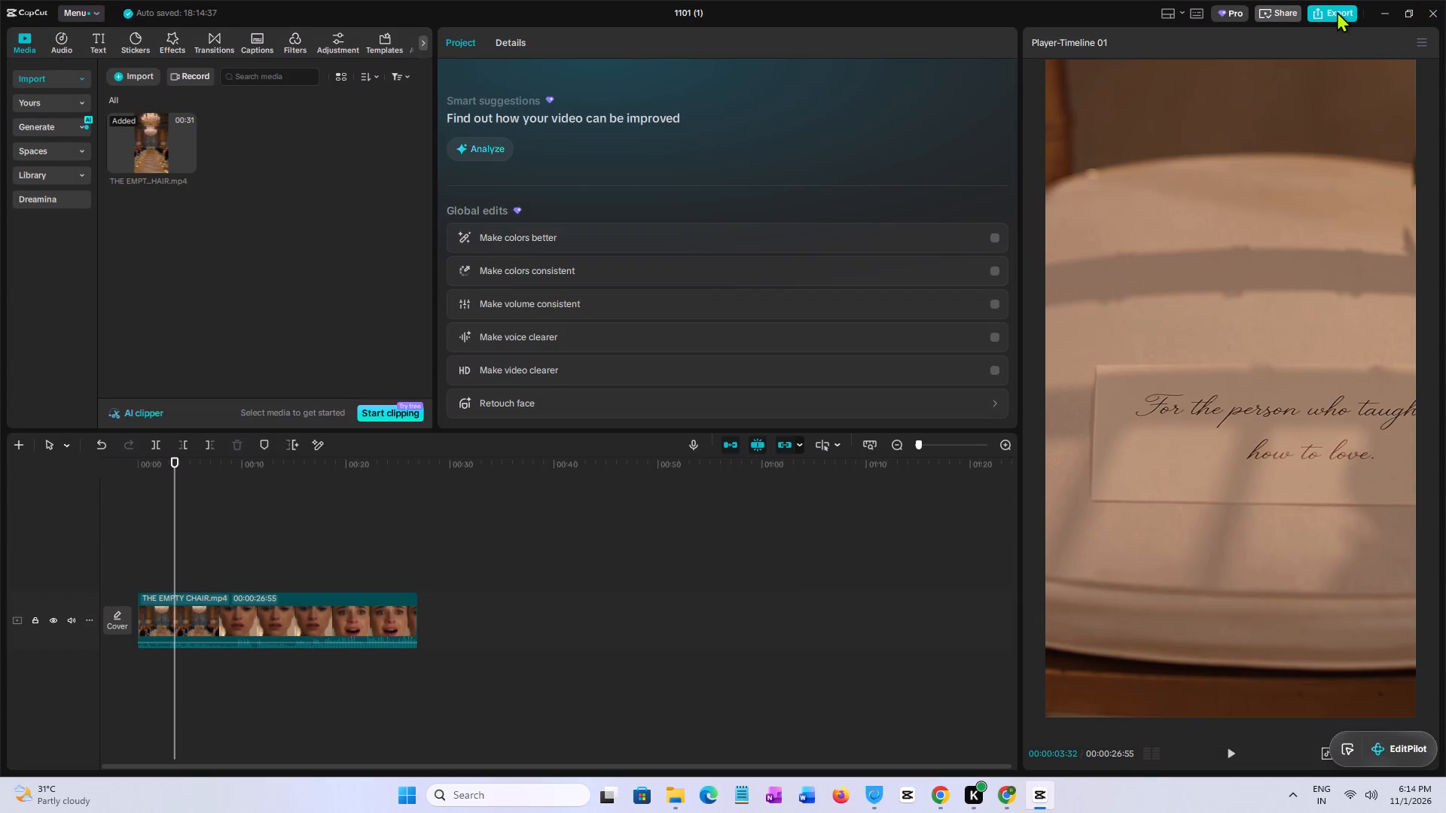
Replay the start of the trimmed clip, check the timeline's export settings, and cancel without exporting.
left_click(169, 576)
left_click_drag(169, 576, 84, 581)
key("space")
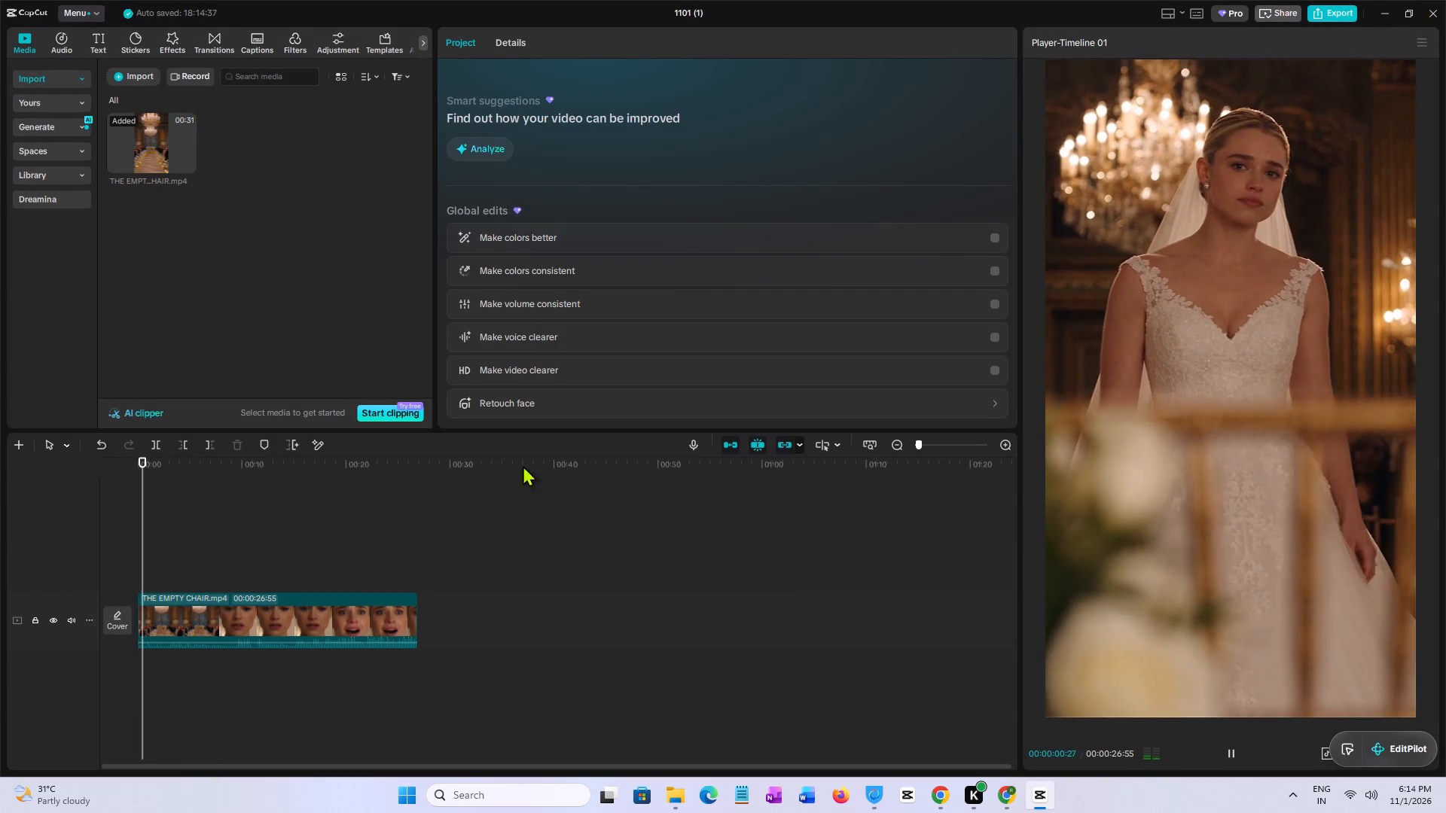
key("space")
left_click(1318, 20)
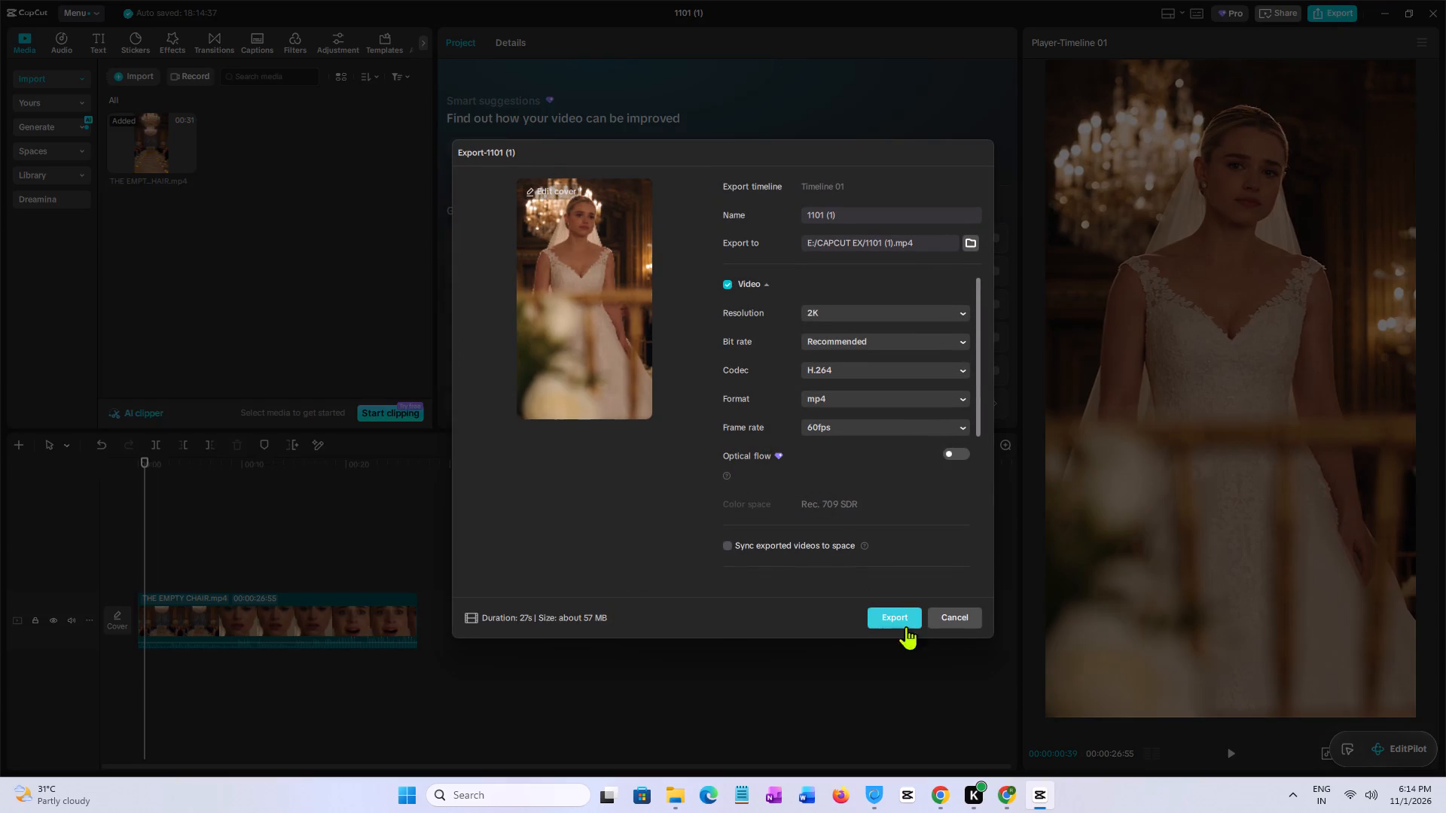
left_click(951, 619)
Play the trimmed clip again from the start of the timeline.
left_click(154, 565)
left_click_drag(154, 565, 113, 570)
key("space")
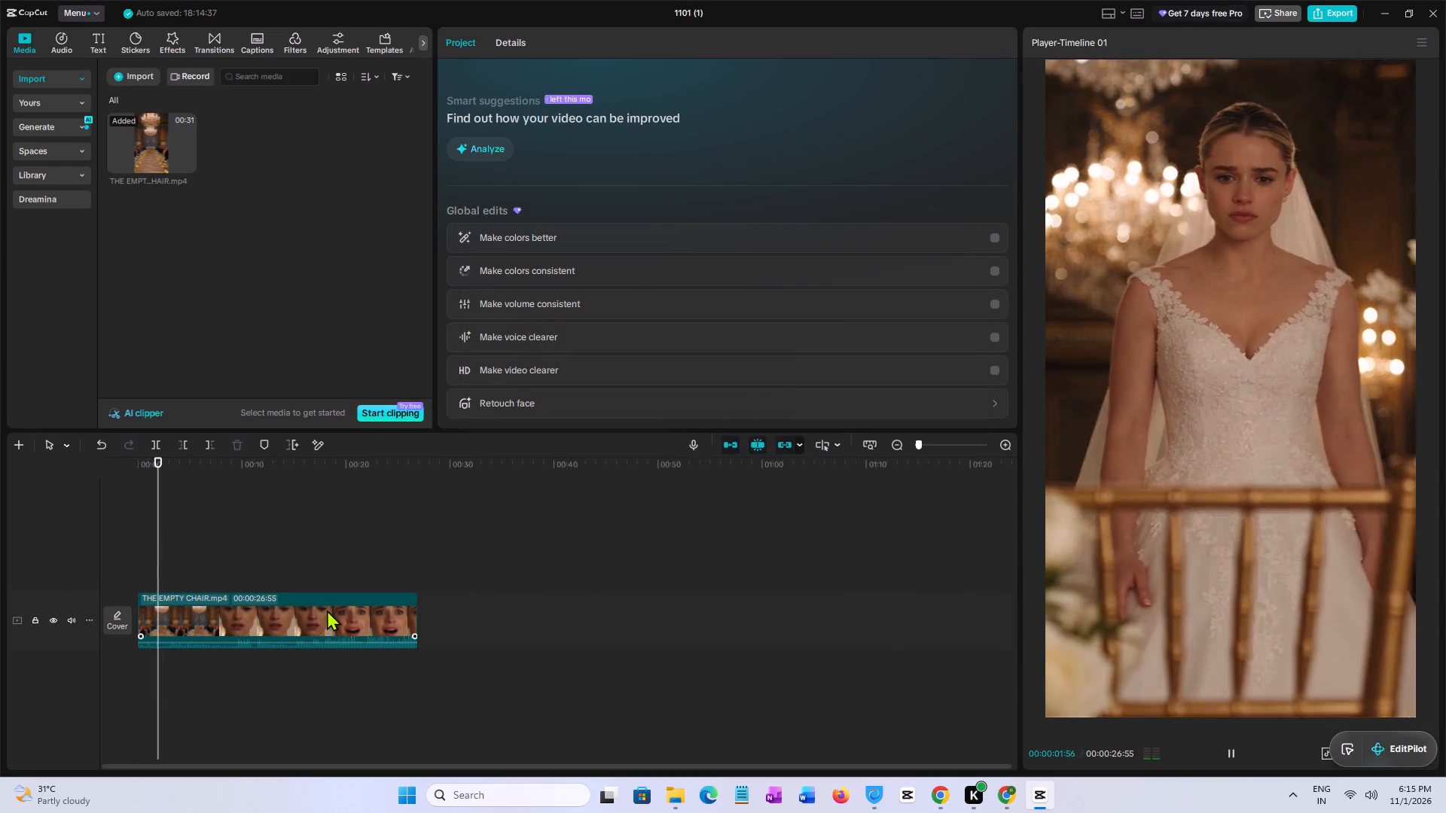
Move the floating EditPilot widget off the player preview to the top of the editor.
left_click_drag(1357, 750, 1019, 552)
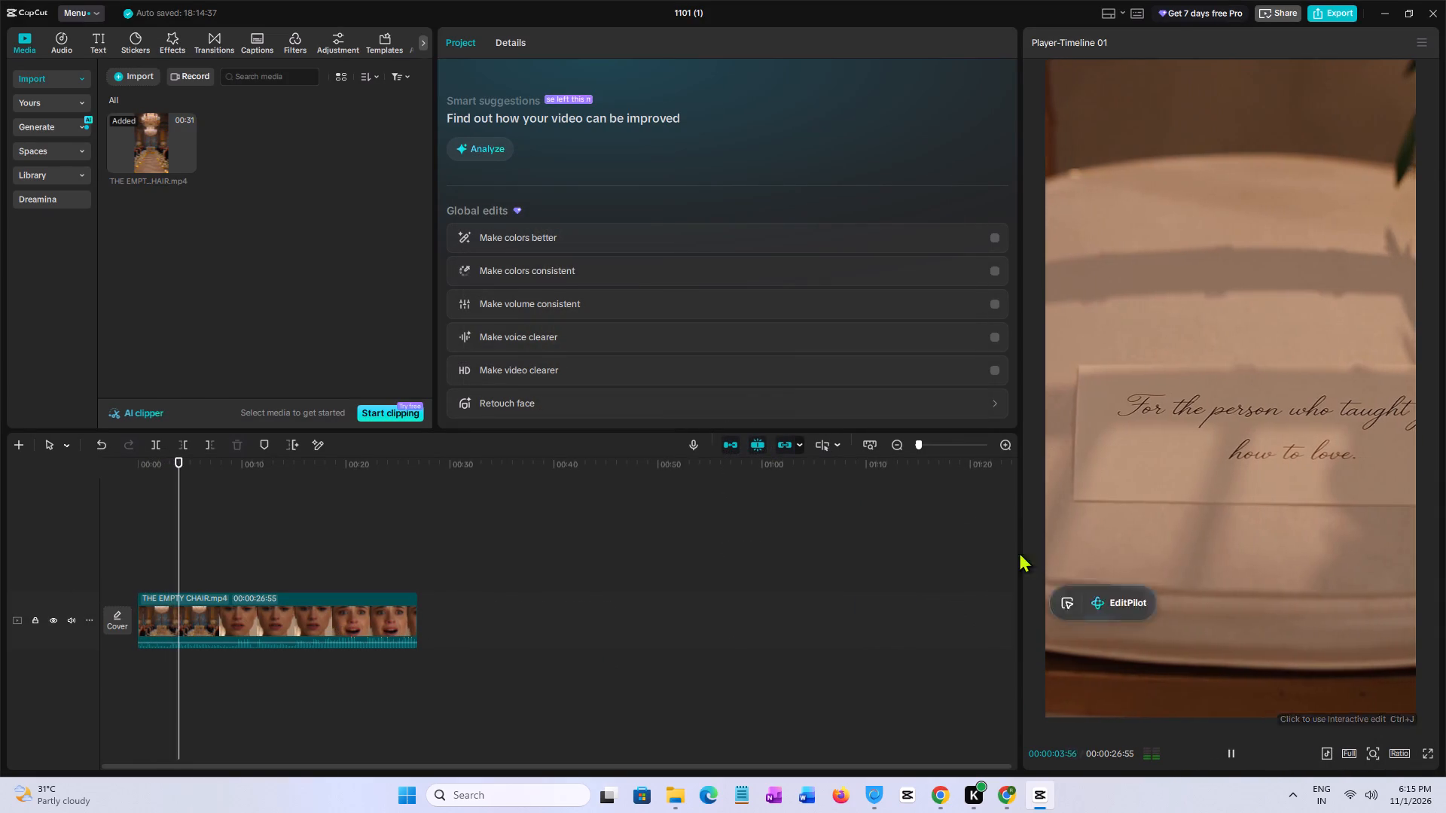
left_click_drag(1019, 552, 872, 0)
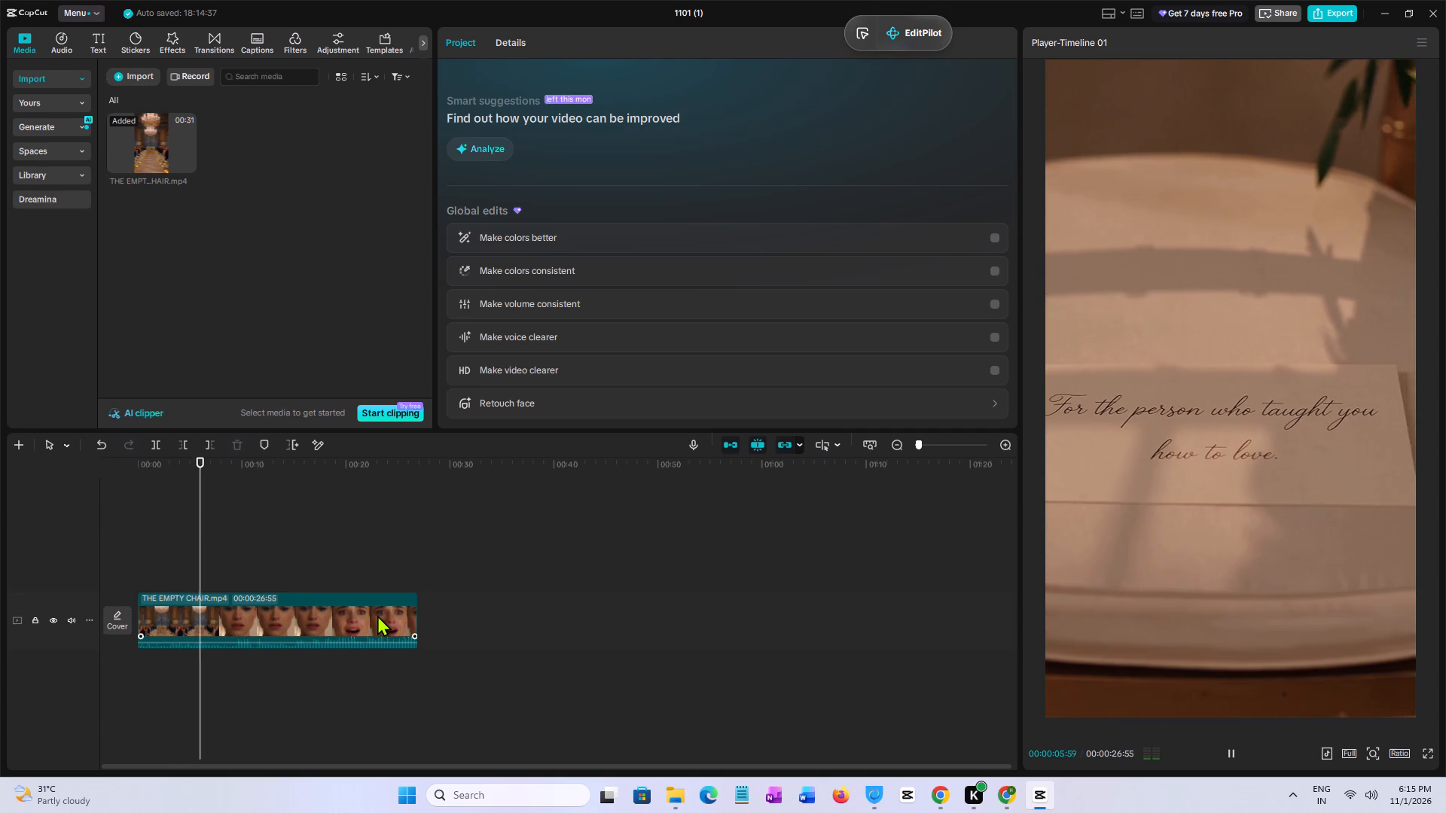
Check the system volume level and play the second half of the clip from about 11.6 seconds.
left_click(1377, 797)
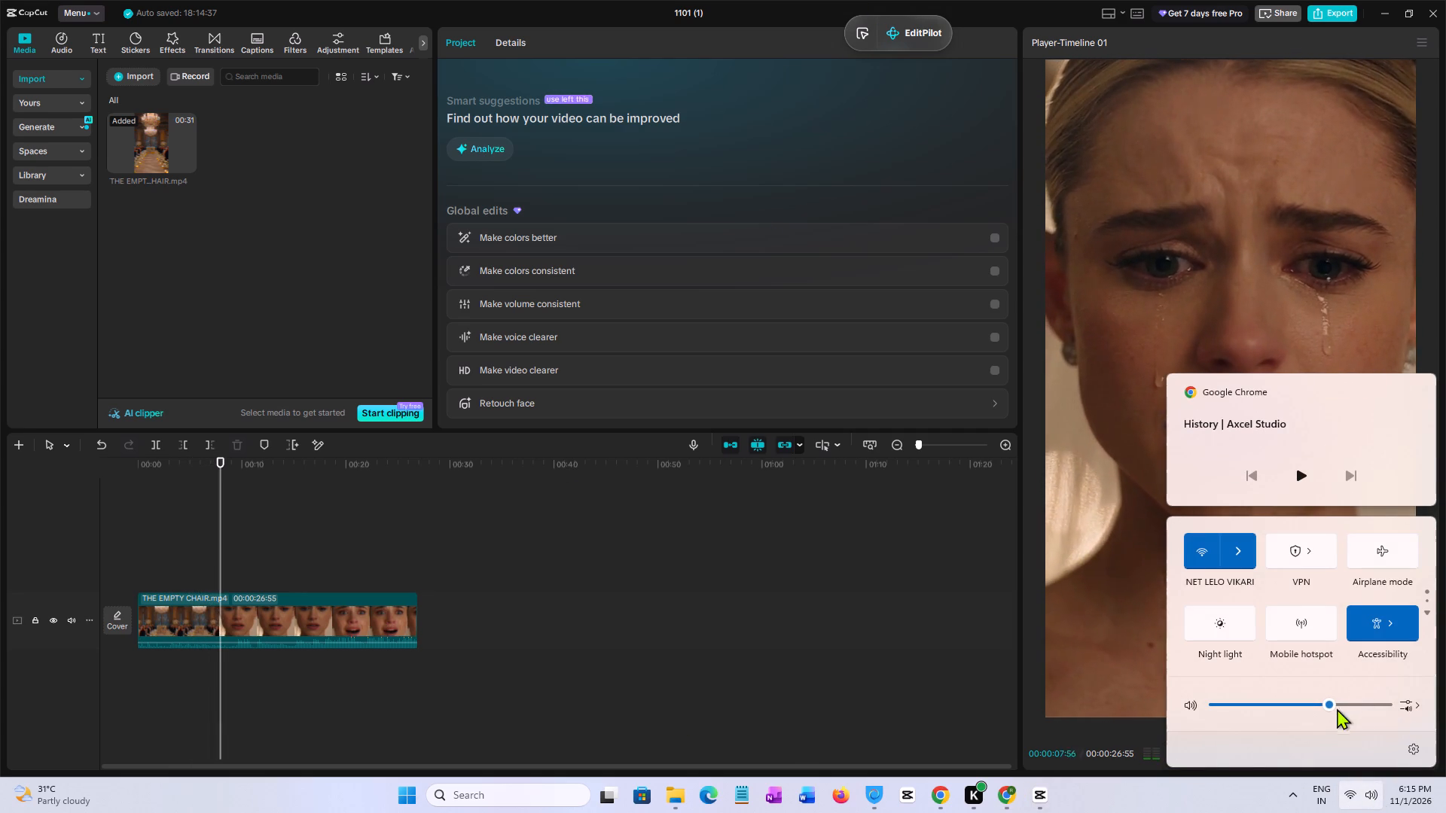
left_click(237, 690)
double_click(262, 690)
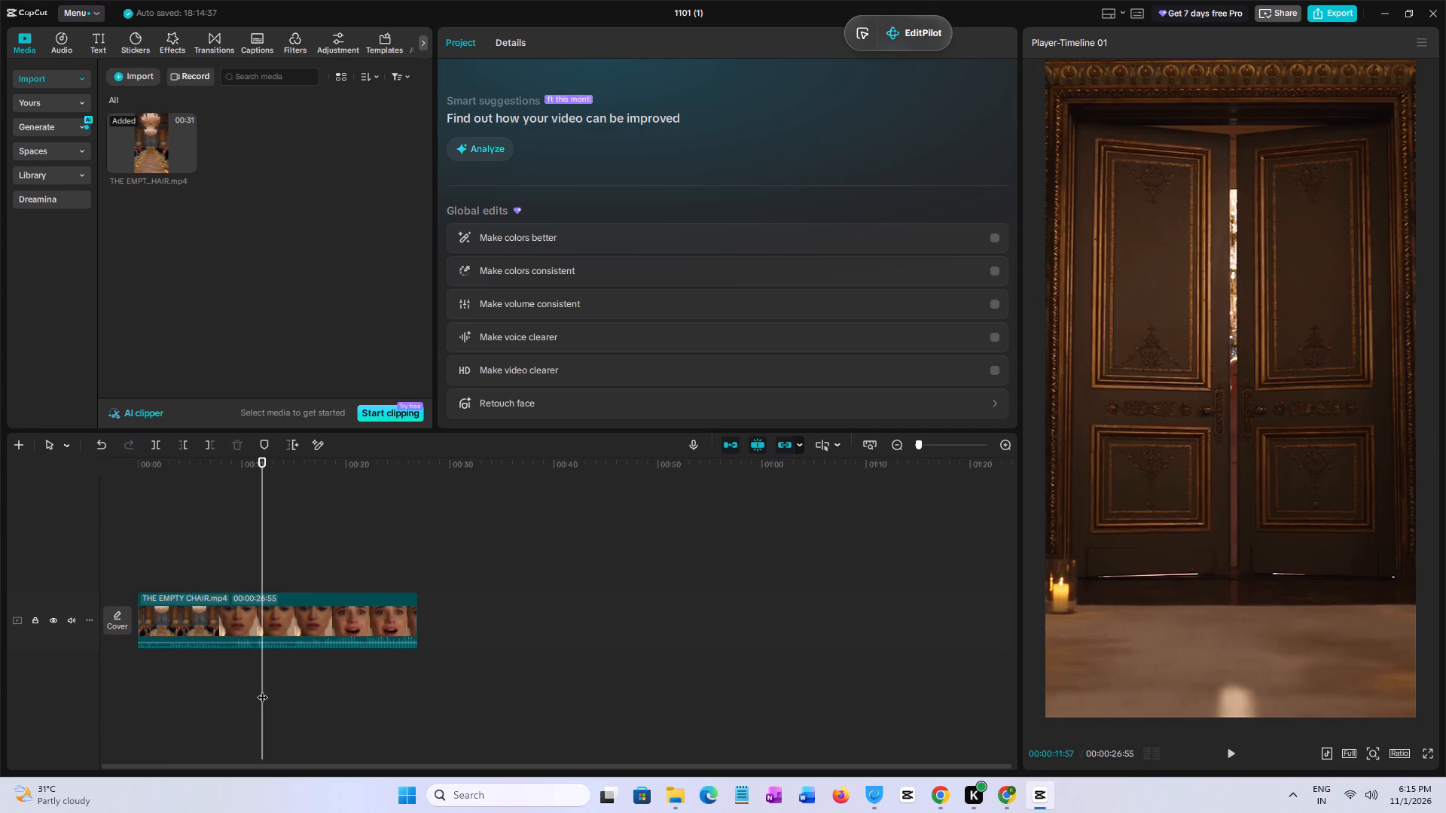
key("space")
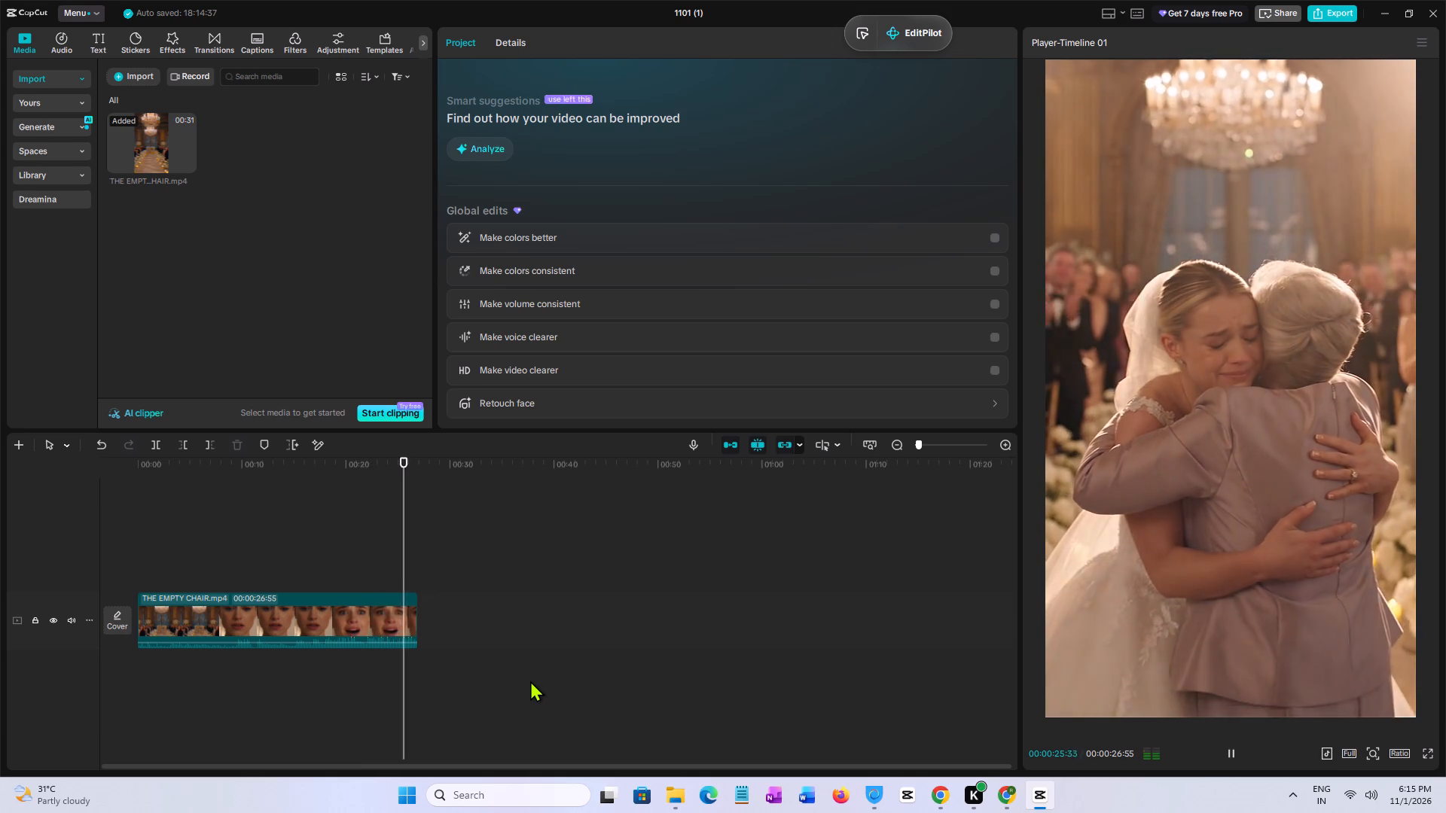
Add a volume keyframe to THE EMPTY CHAIR clip at 00:00:19:20.
left_click(261, 571)
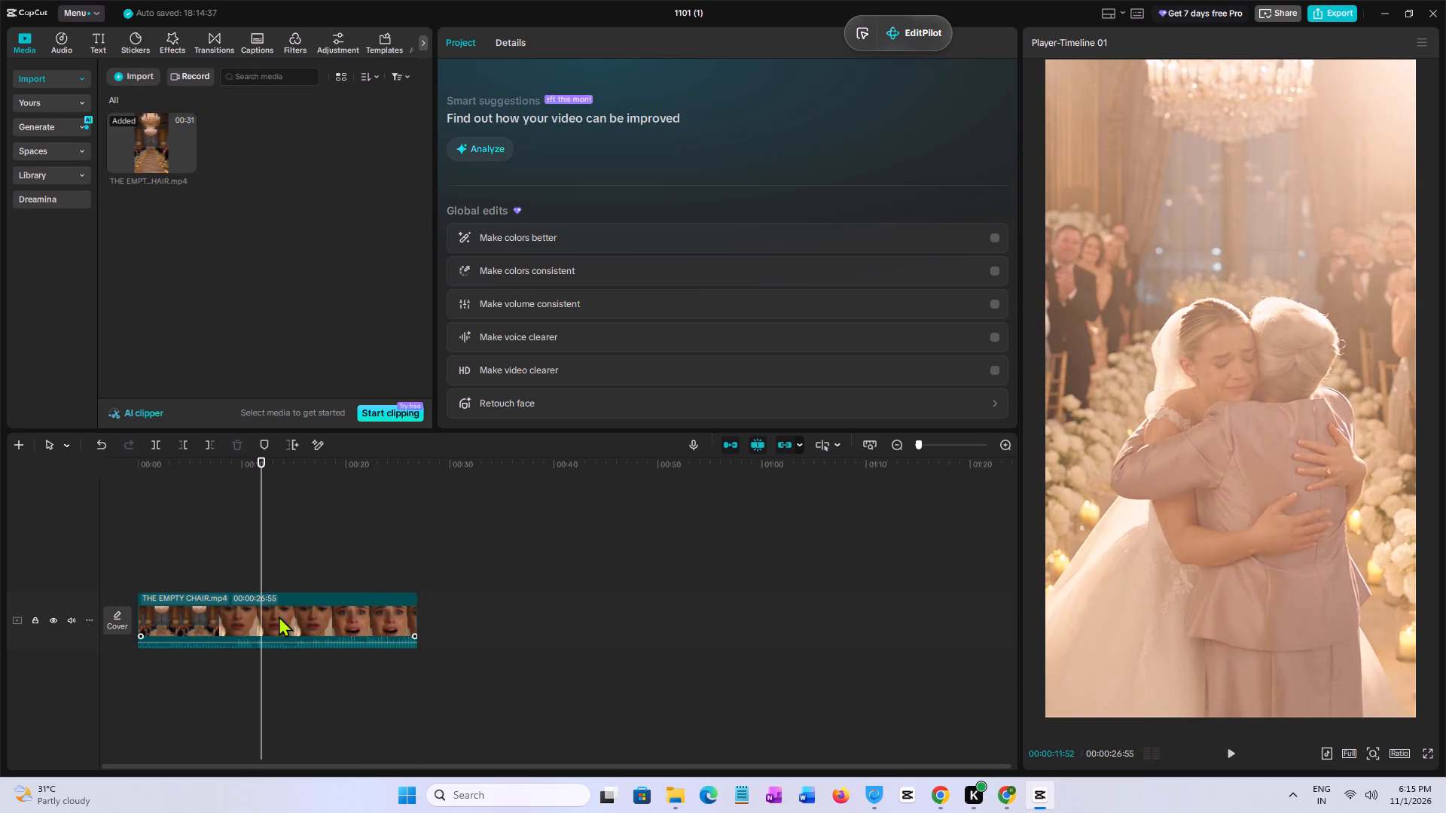
left_click(279, 616)
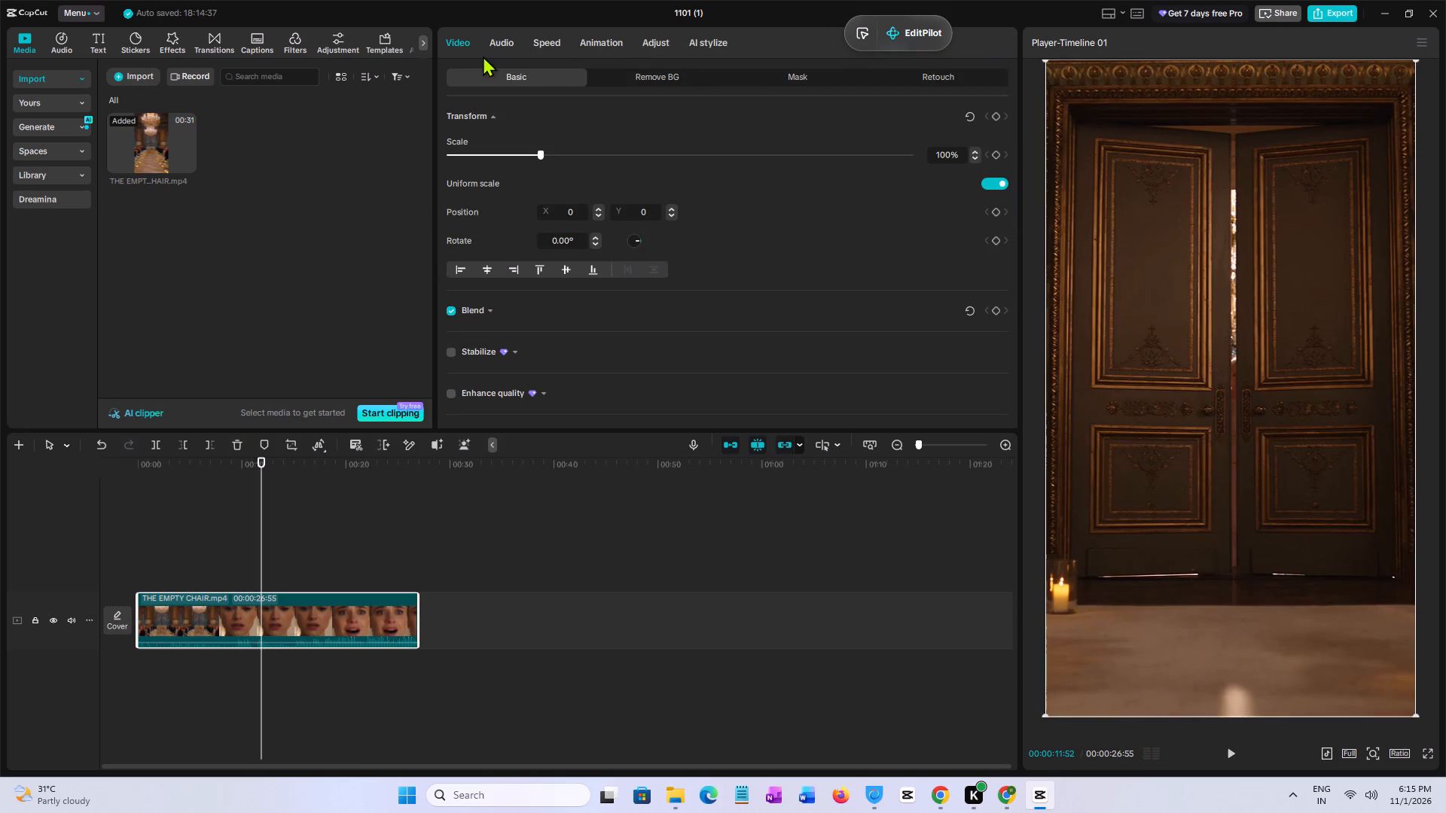
left_click(493, 41)
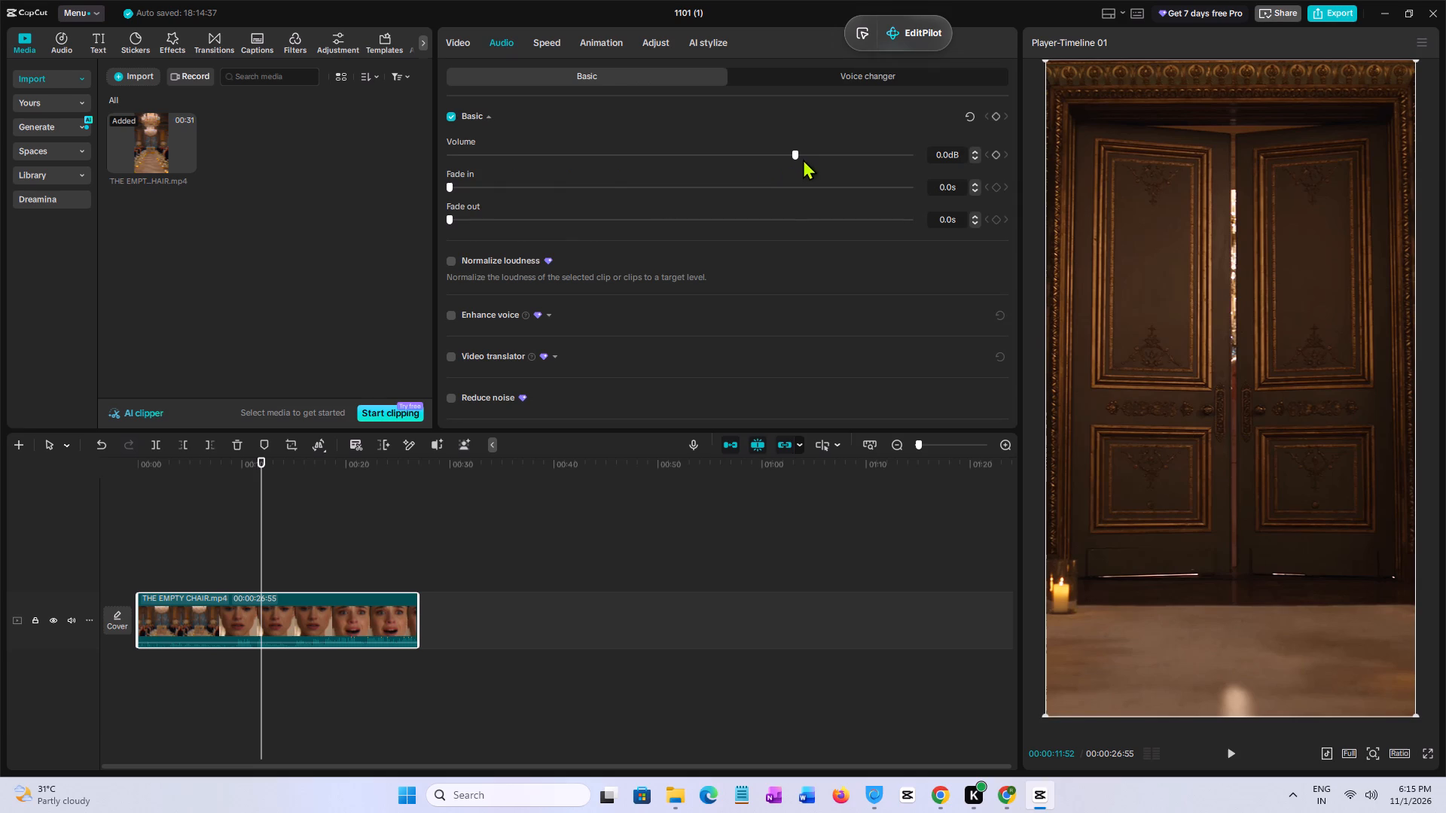
left_click(797, 156)
left_click(302, 563)
left_click_drag(304, 562, 339, 556)
left_click(360, 631)
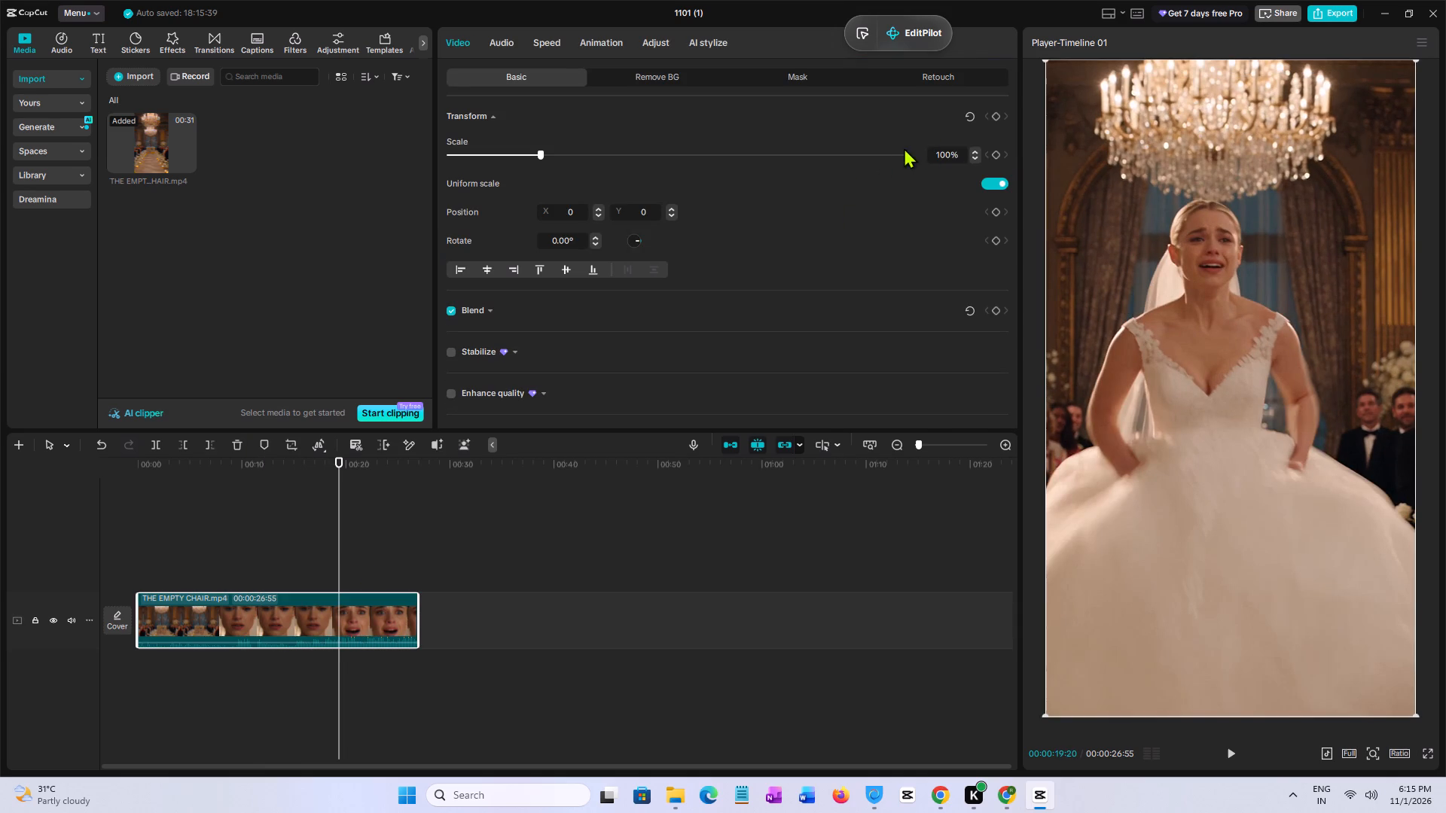
left_click(510, 45)
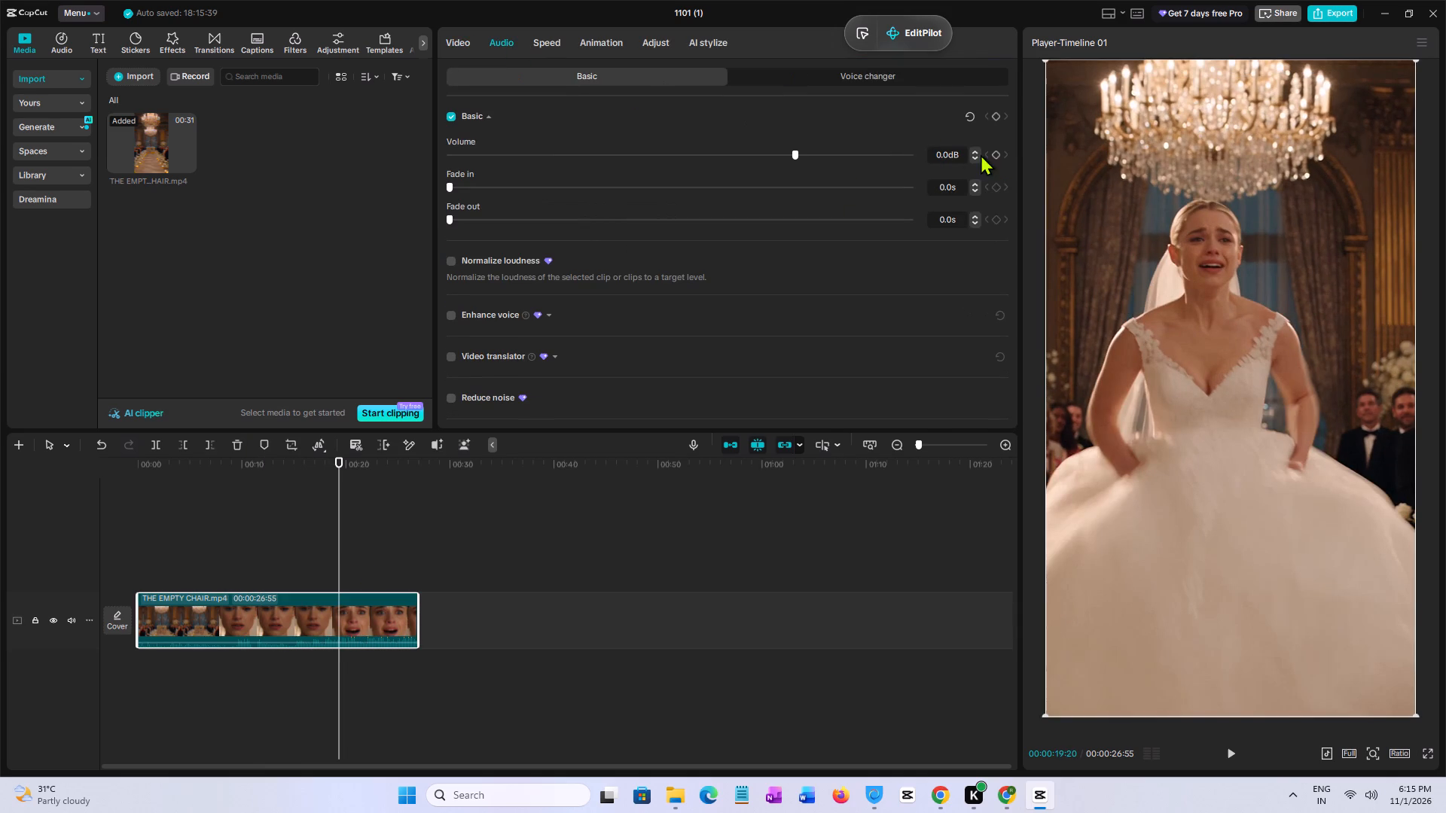
left_click(996, 152)
Add another volume keyframe to the clip at 00:00:18:54, just before the existing one.
left_click(282, 580)
left_click_drag(285, 580, 332, 580)
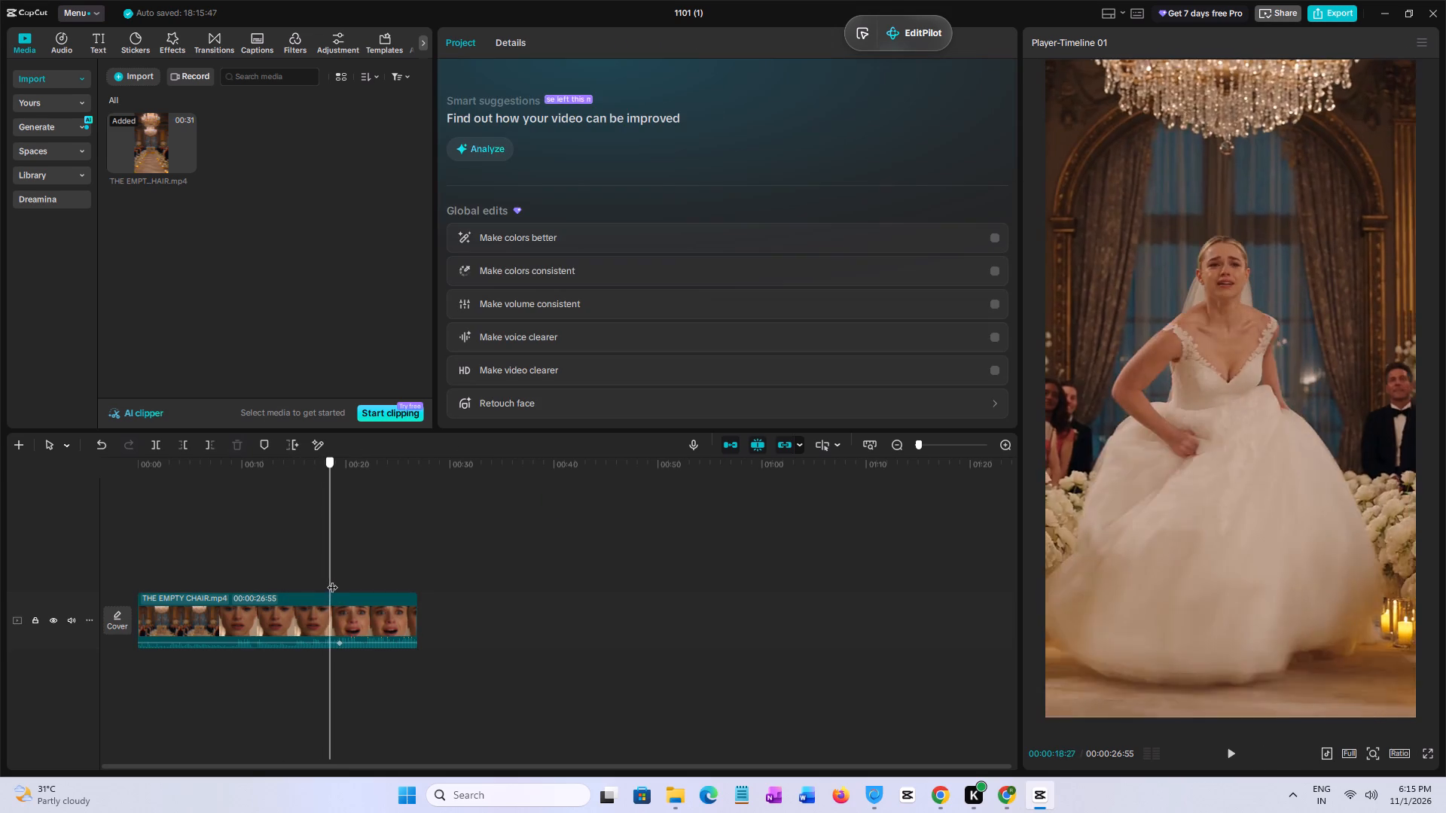
left_click_drag(332, 580, 334, 580)
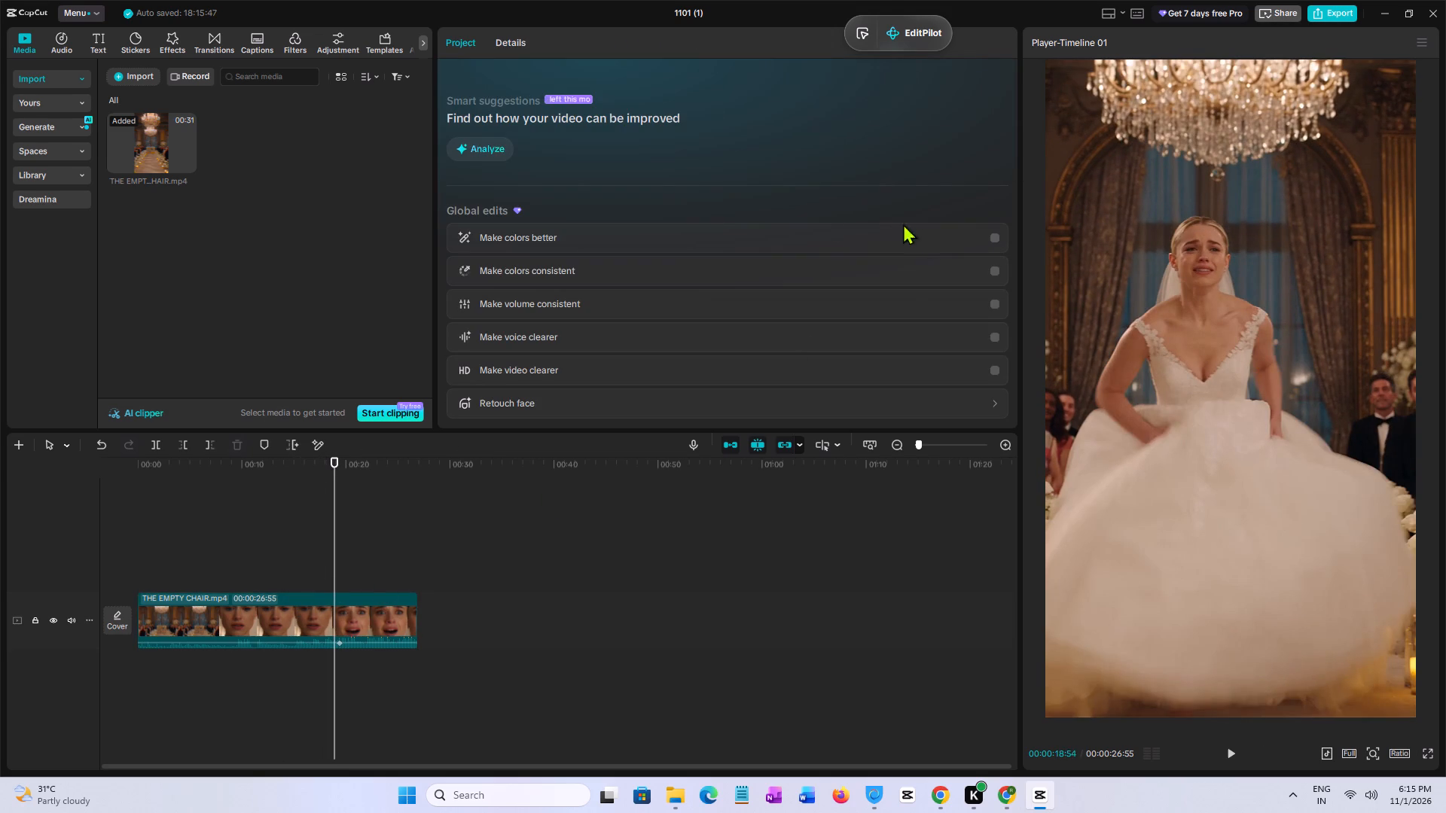
left_click(361, 606)
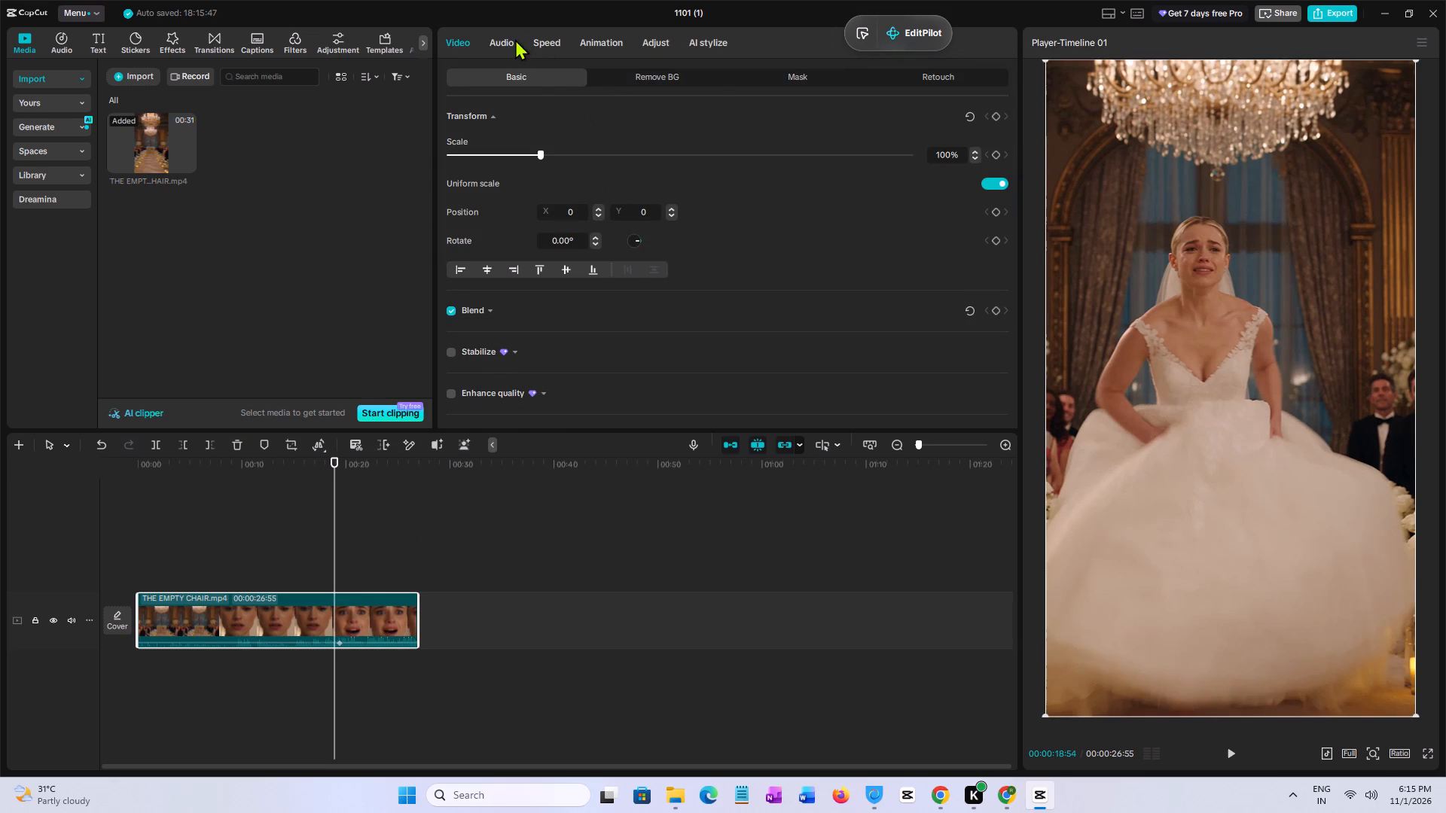
left_click(511, 42)
left_click(992, 158)
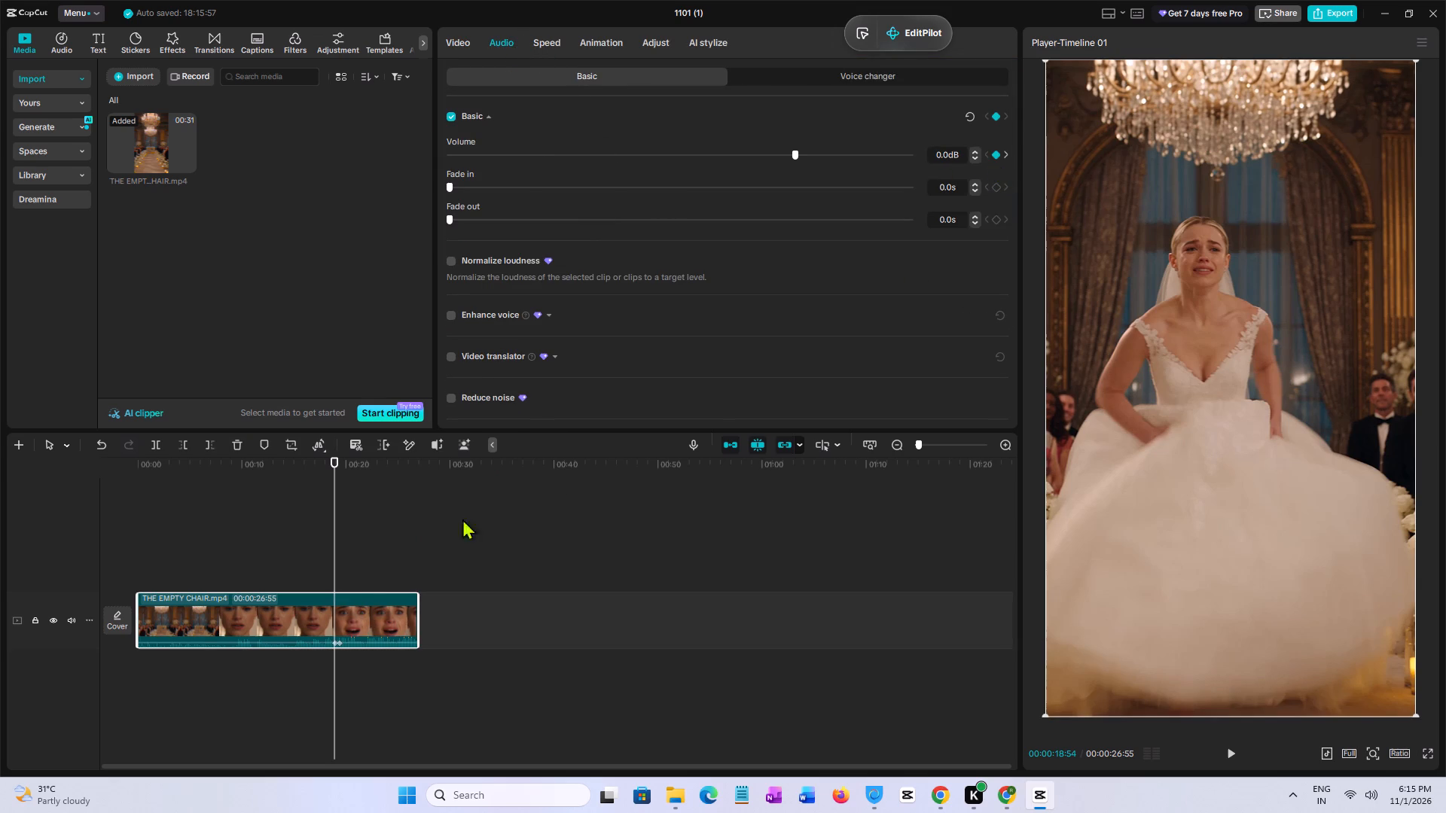
Add a volume keyframe at the very start of the clip and raise its volume well above 0 dB.
left_click_drag(334, 530, 225, 544)
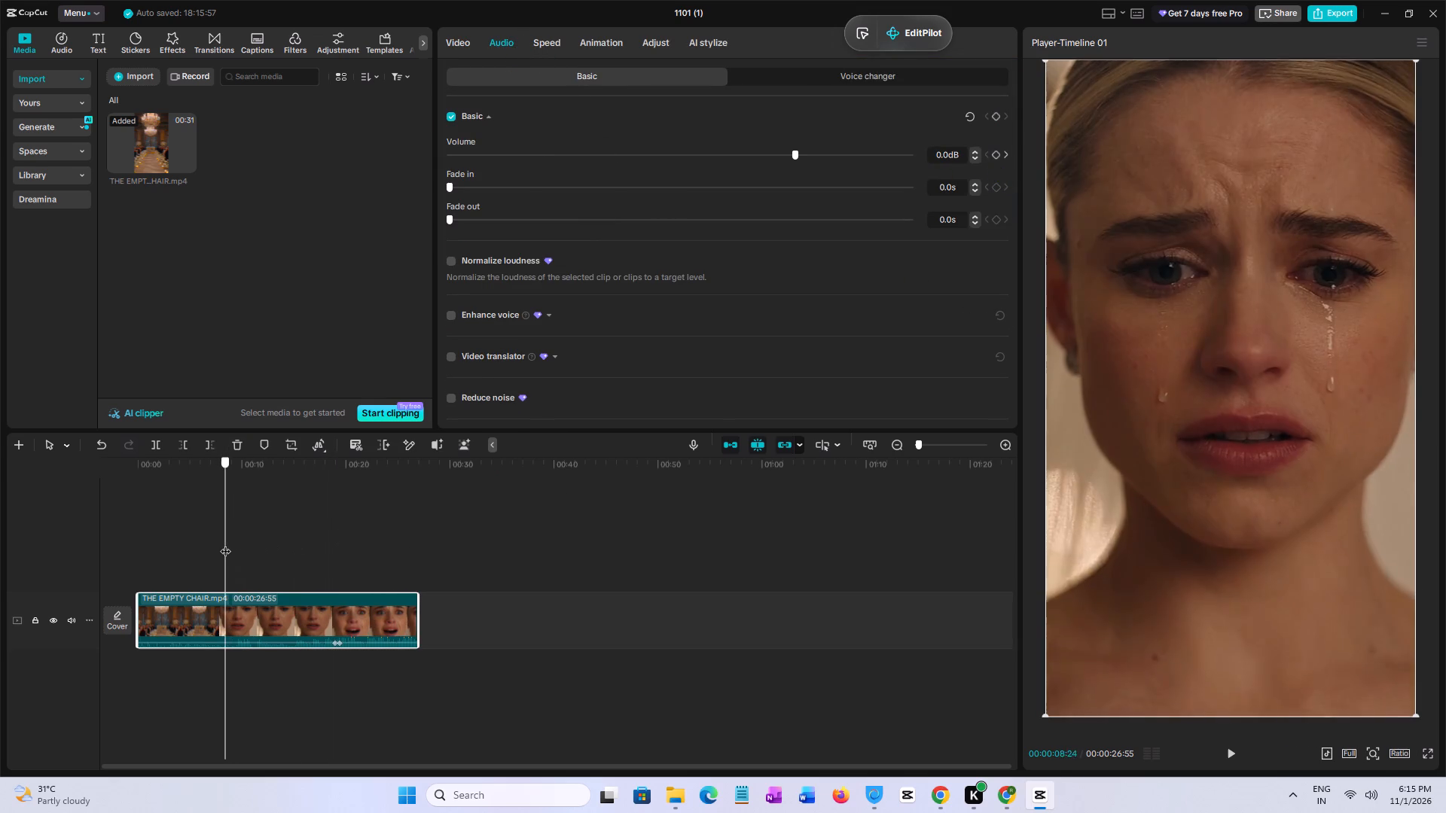
left_click_drag(225, 544, 151, 545)
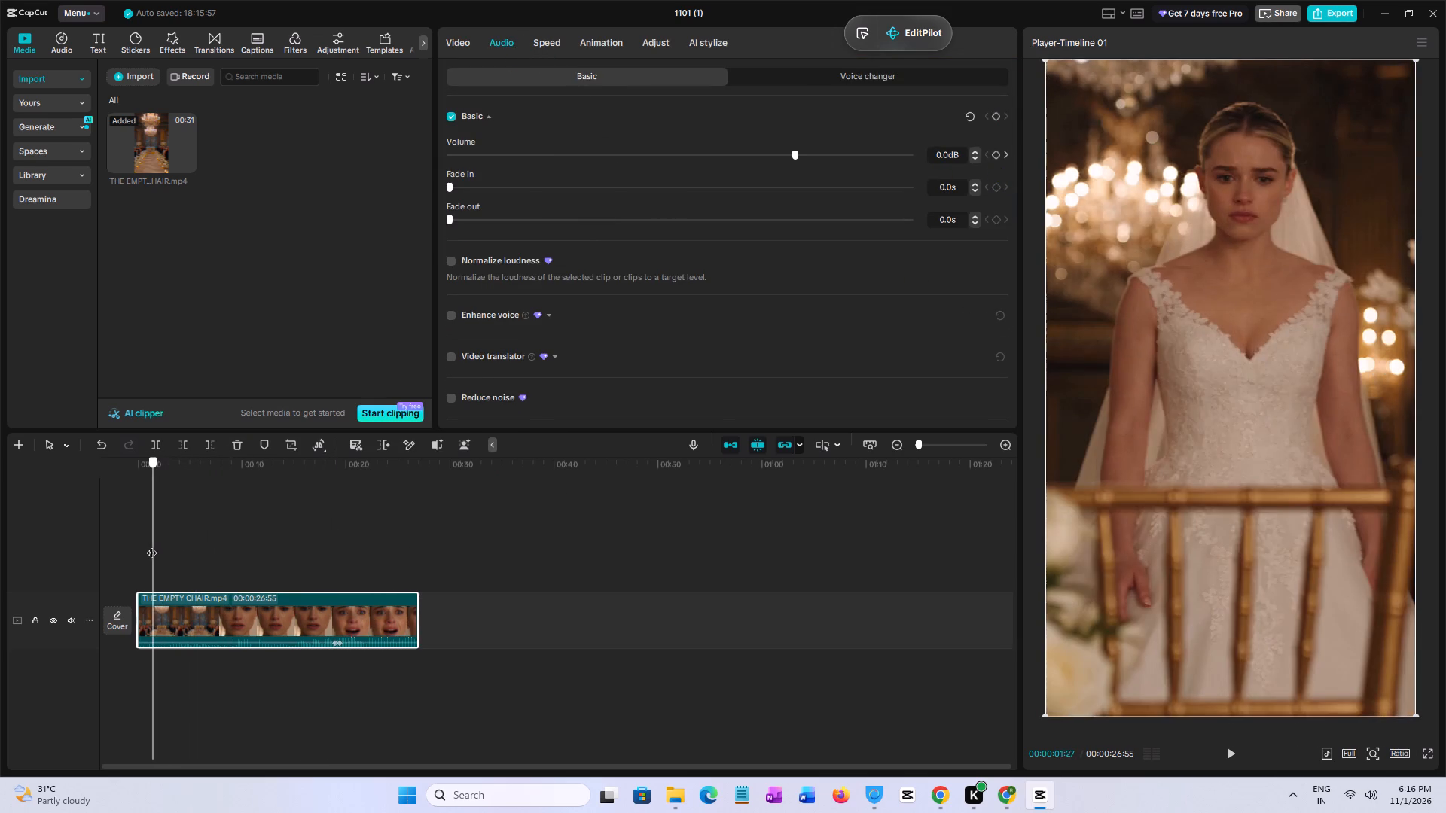
left_click_drag(151, 545, 143, 545)
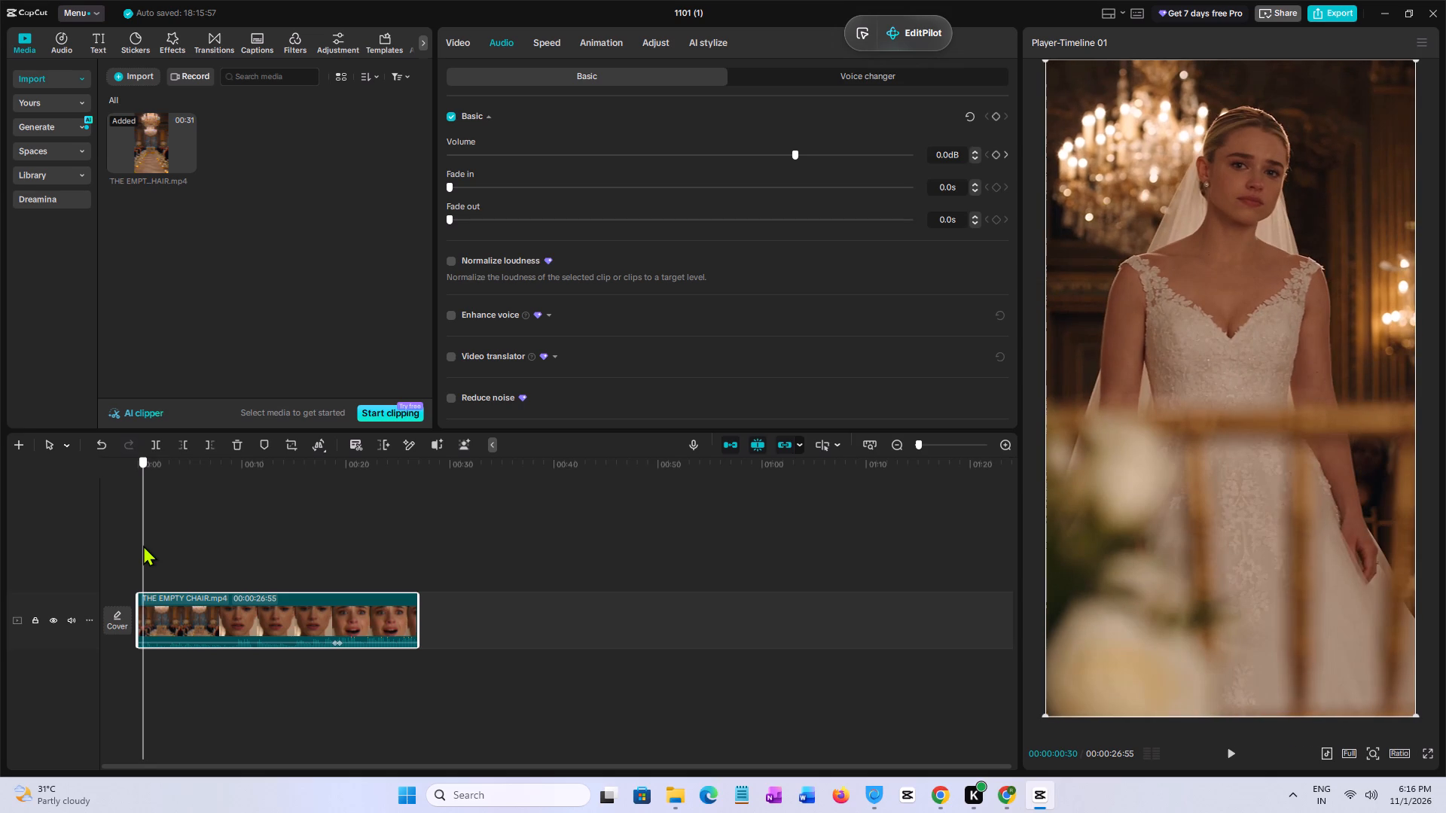
left_click_drag(143, 545, 142, 545)
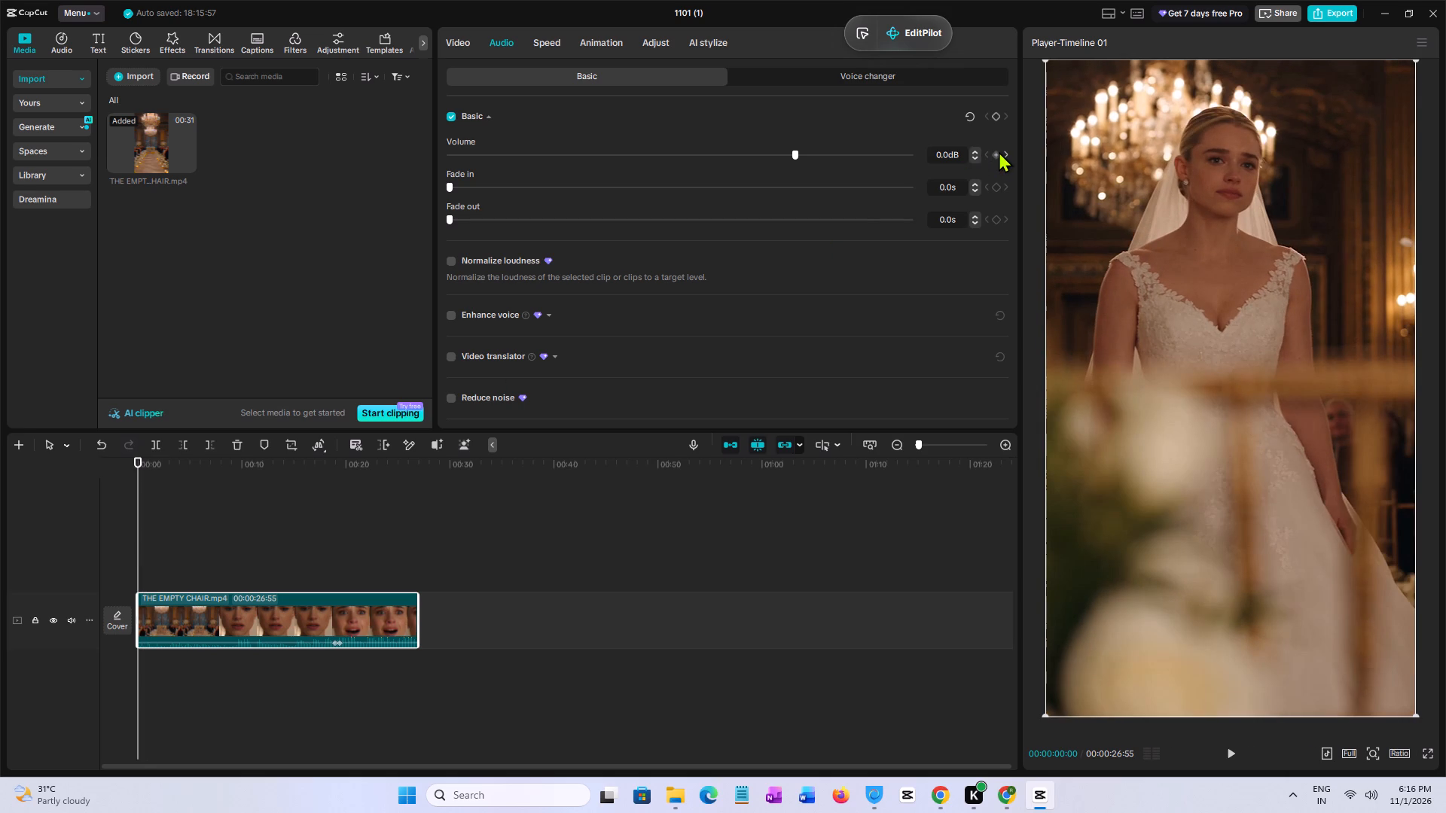
left_click(999, 150)
left_click_drag(798, 152, 813, 152)
left_click_drag(813, 152, 850, 152)
Play the boosted opening, pause about 3 seconds in, and raise the volume slightly there with another keyframe.
key("space")
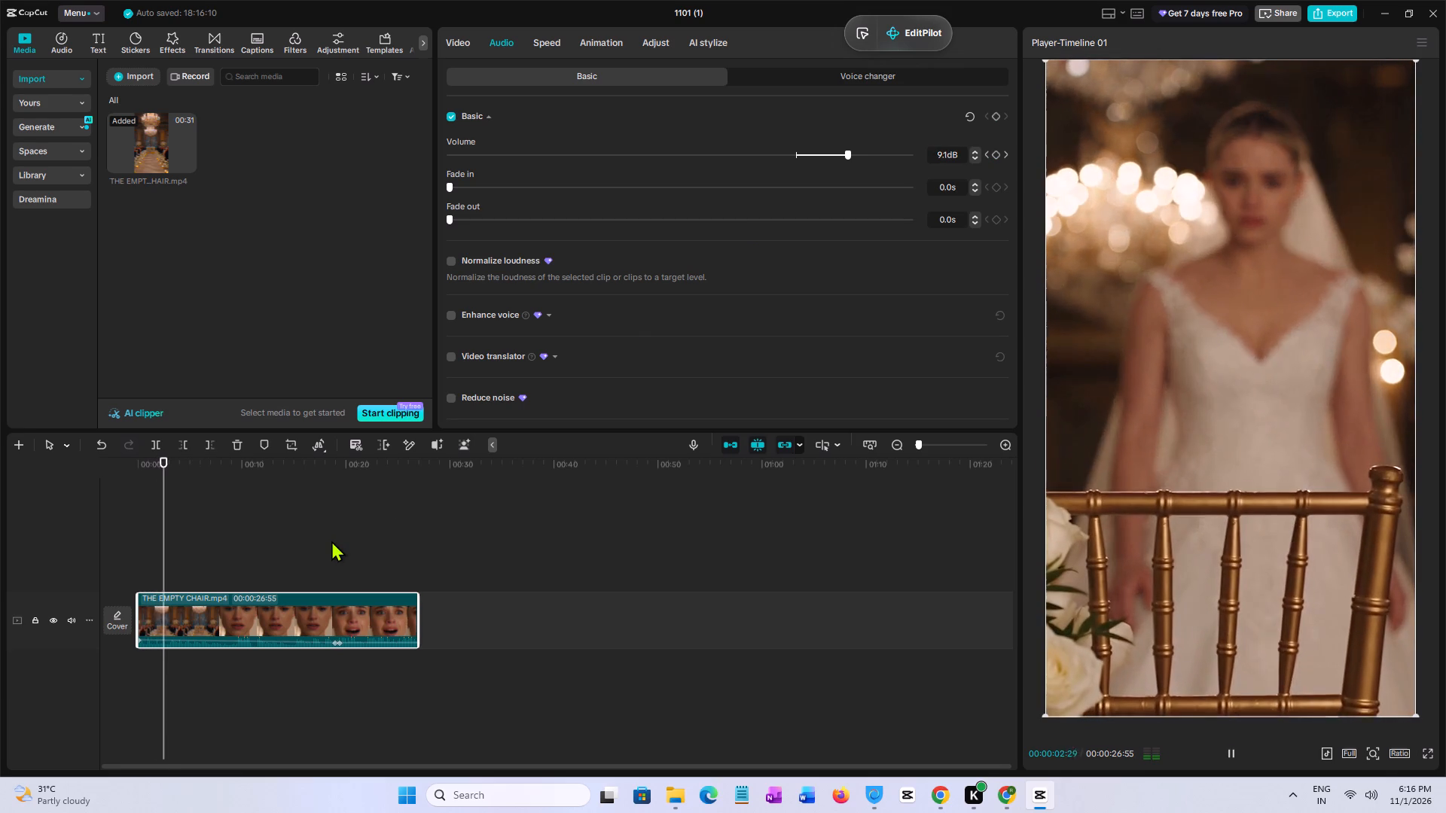
key("space")
left_click_drag(843, 154, 852, 154)
Play the clip to near its end, and replay it from the start to about 11.5 seconds to judge the sound.
key("space")
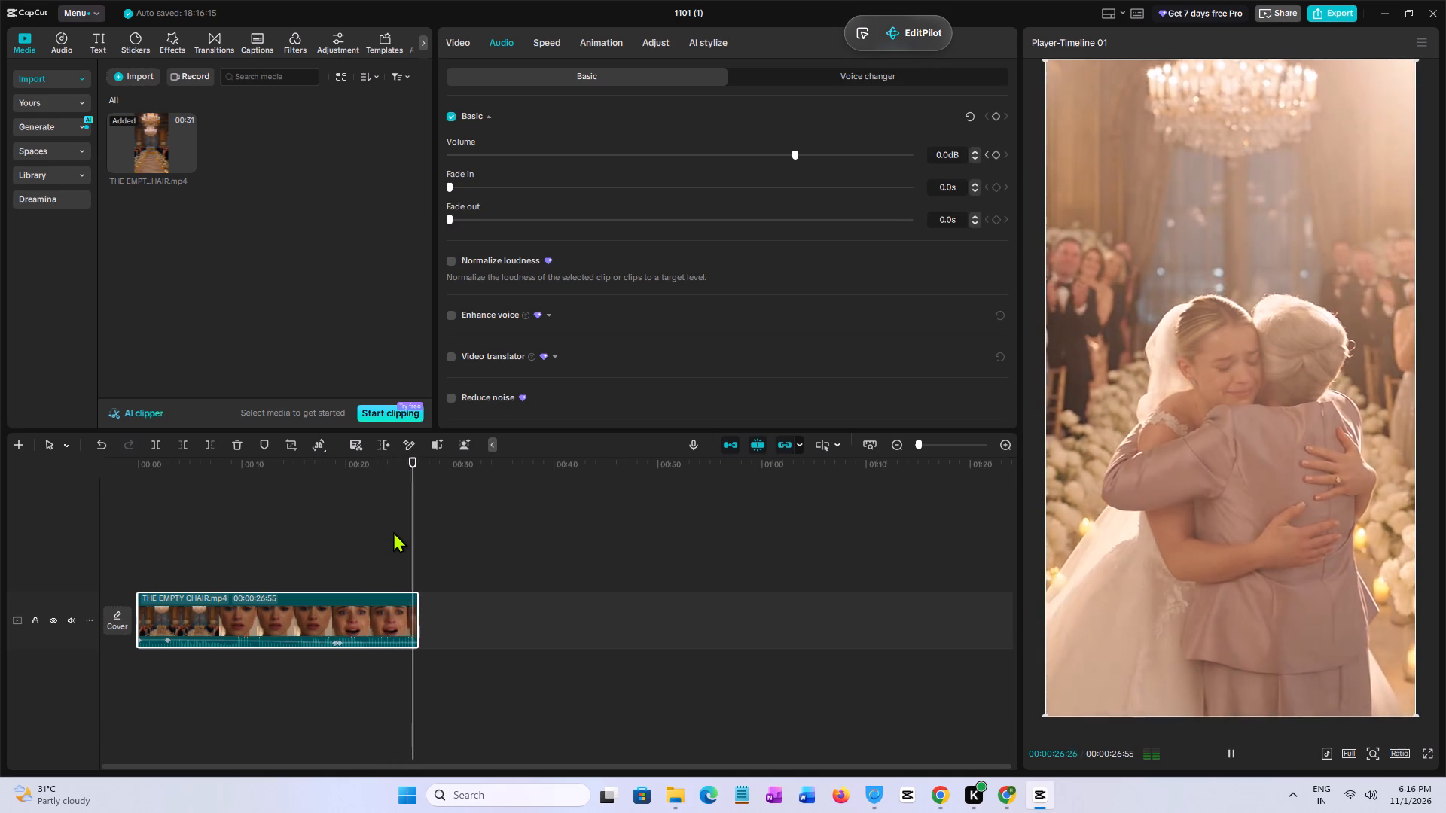
left_click(390, 544)
left_click_drag(390, 544, 0, 569)
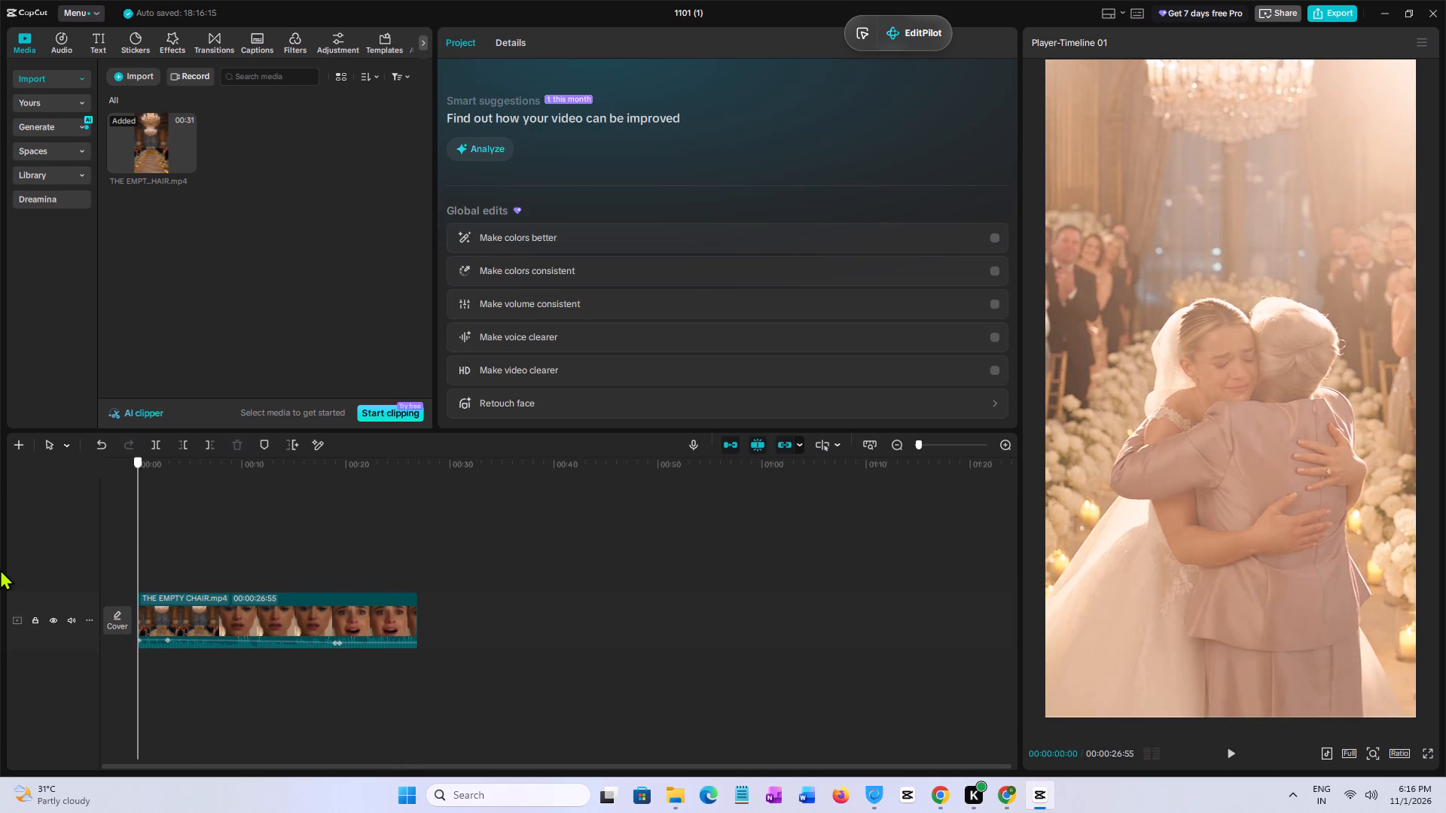
left_click_drag(0, 569, 0, 572)
key("space")
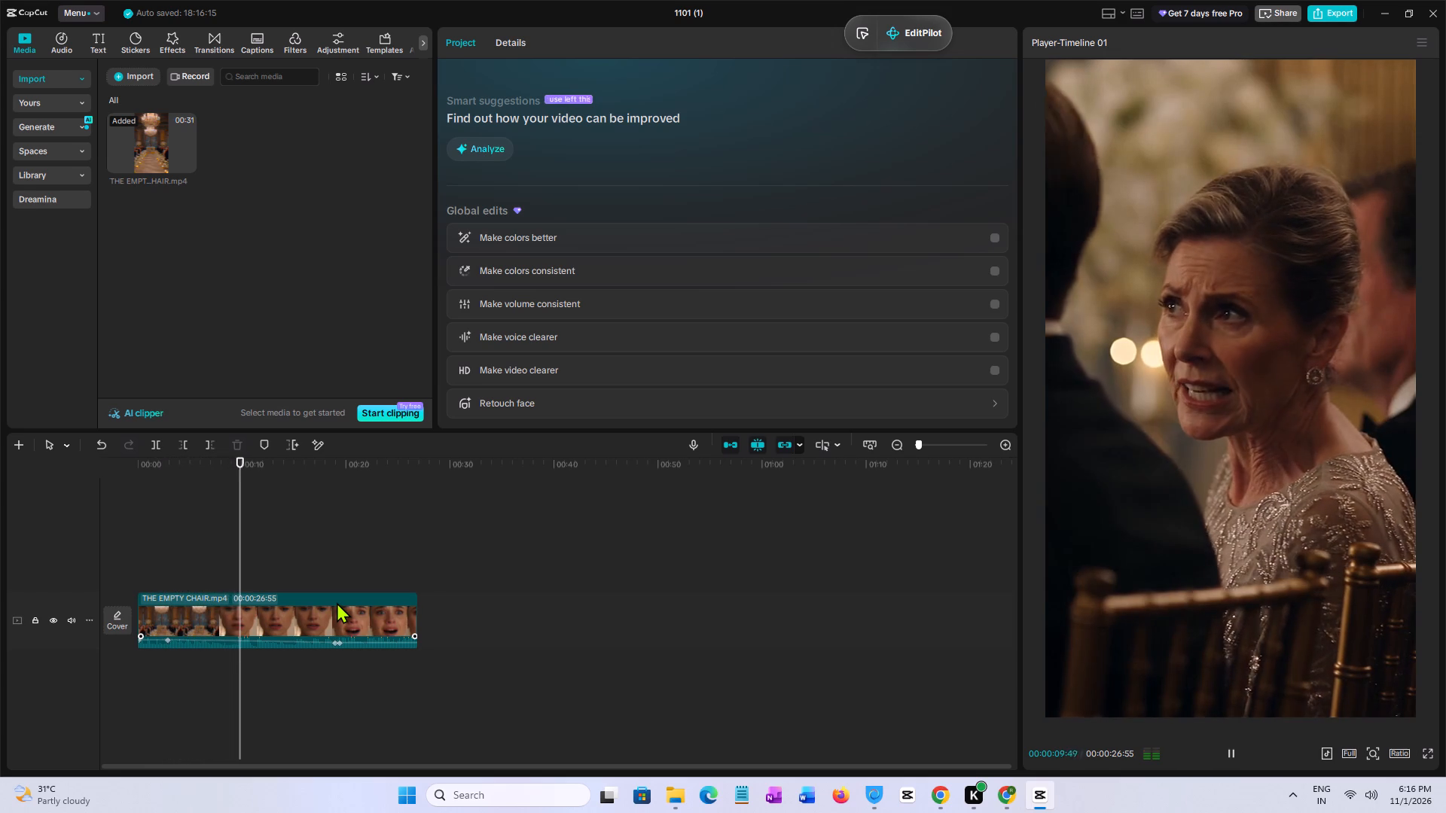
key("space")
key("space")
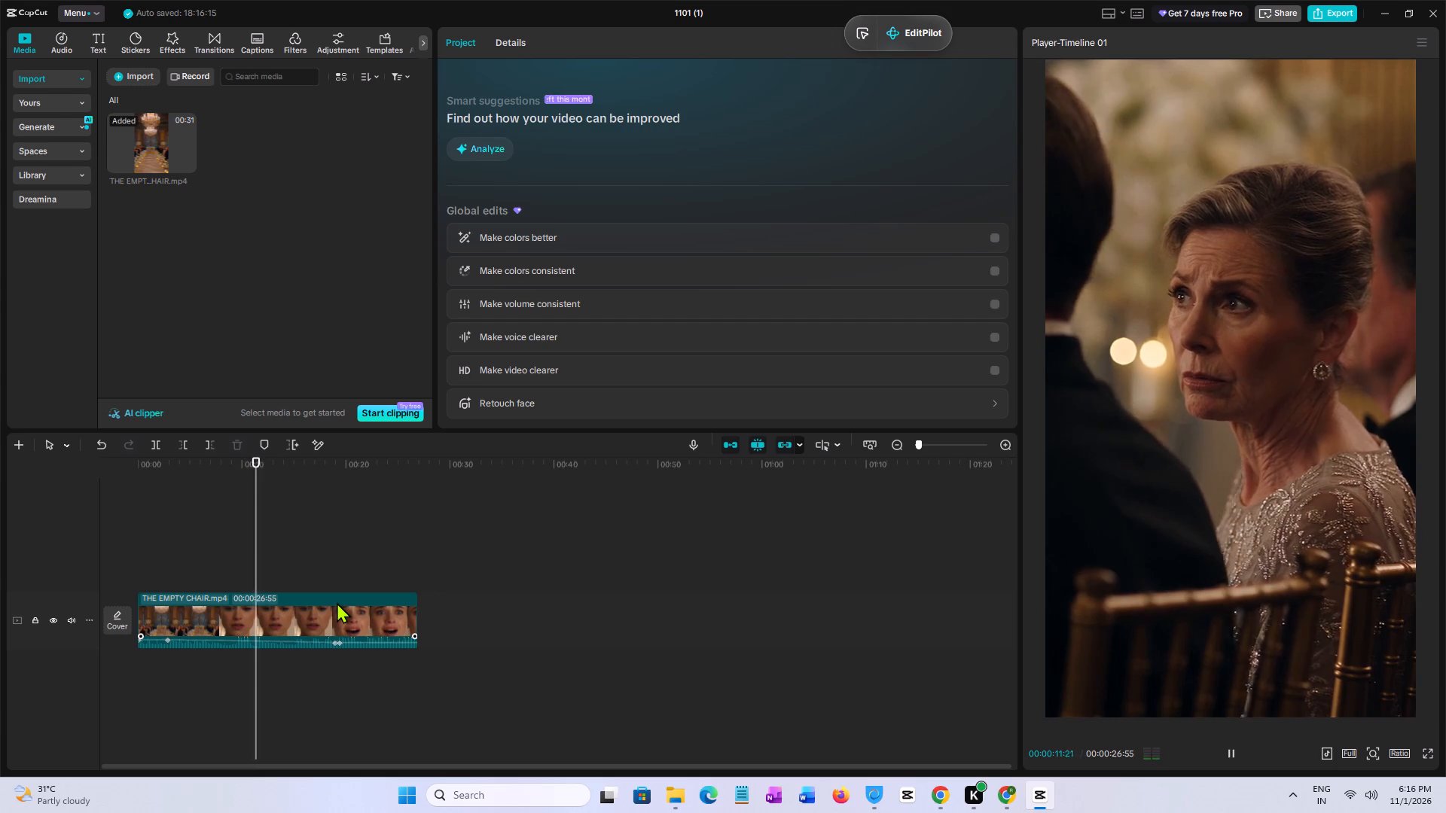
key("space")
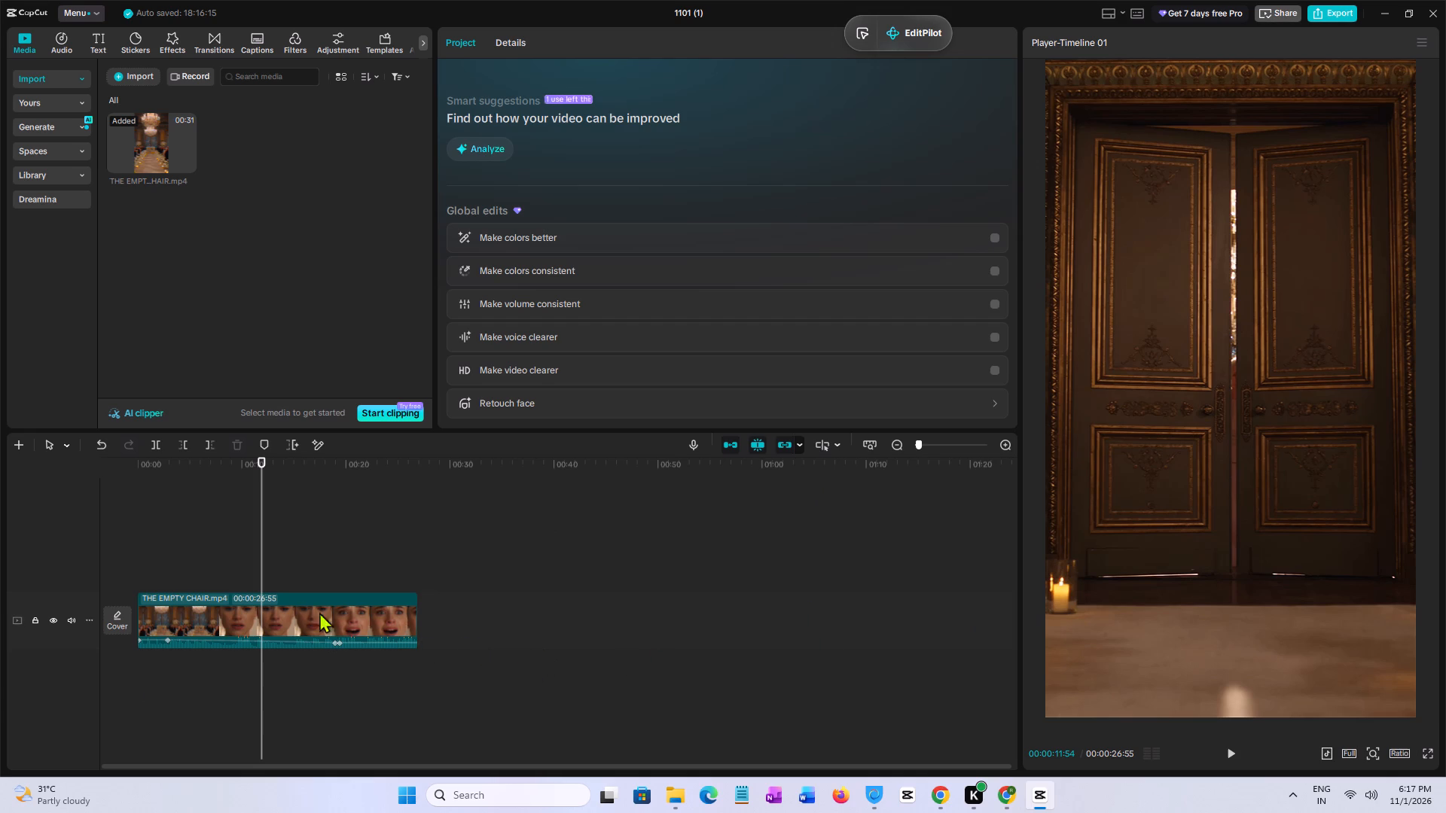
Replay the clip from the start, pausing at intervals until the doors open at about 12.8 seconds.
left_click(350, 562)
left_click_drag(350, 561, 100, 583)
key("space")
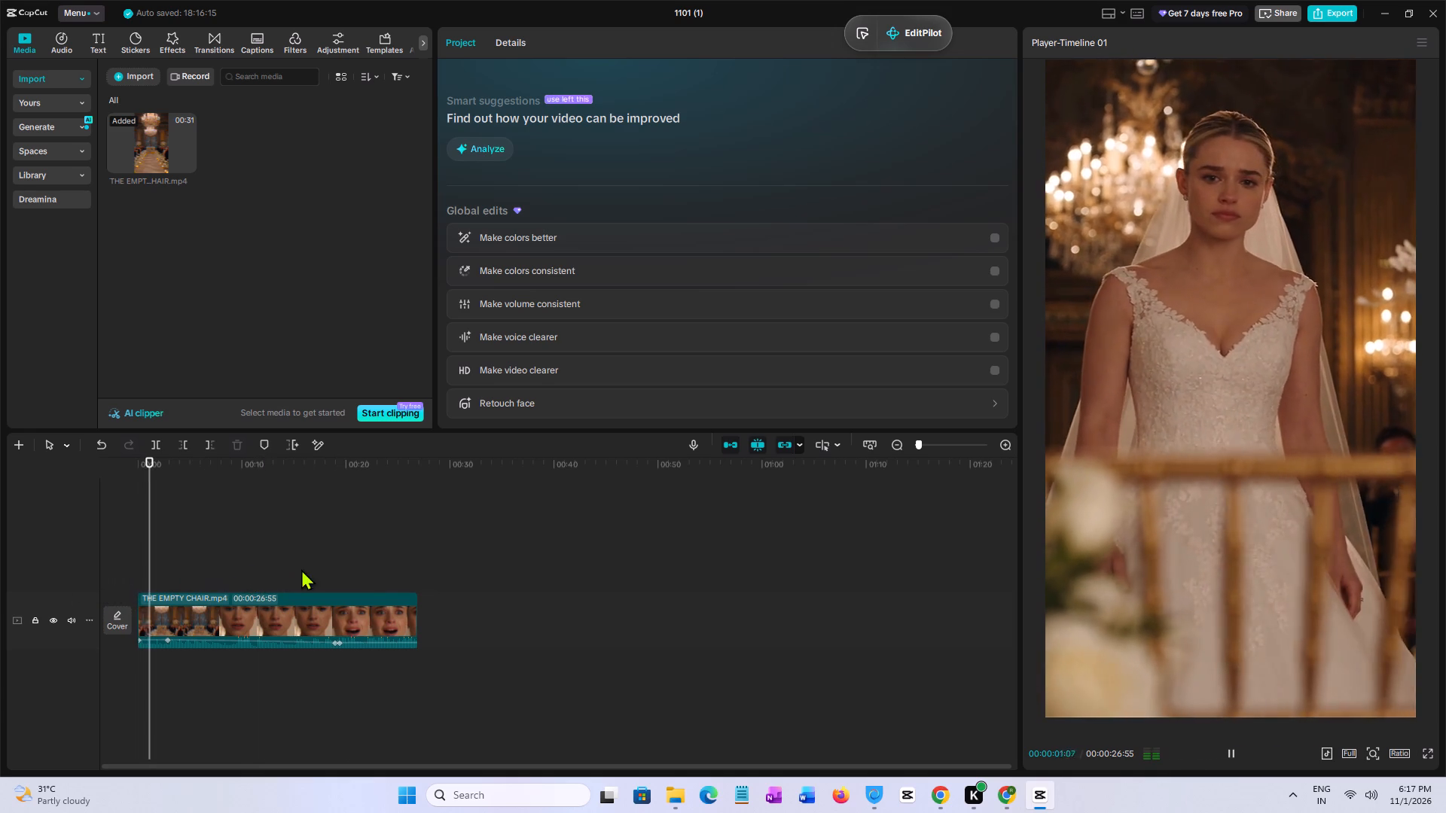
left_click(349, 551)
left_click_drag(353, 551, 7, 538)
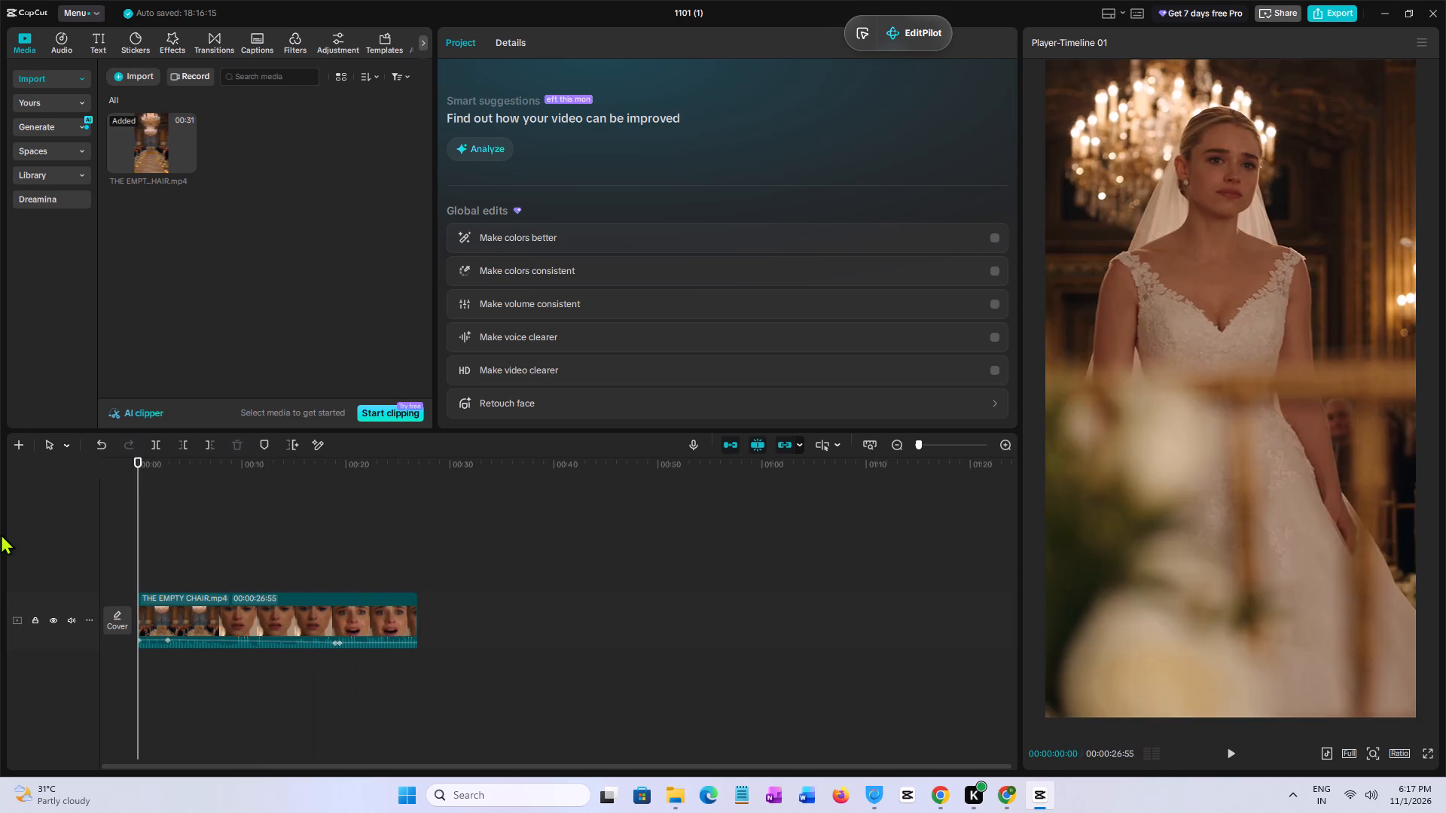
key("space")
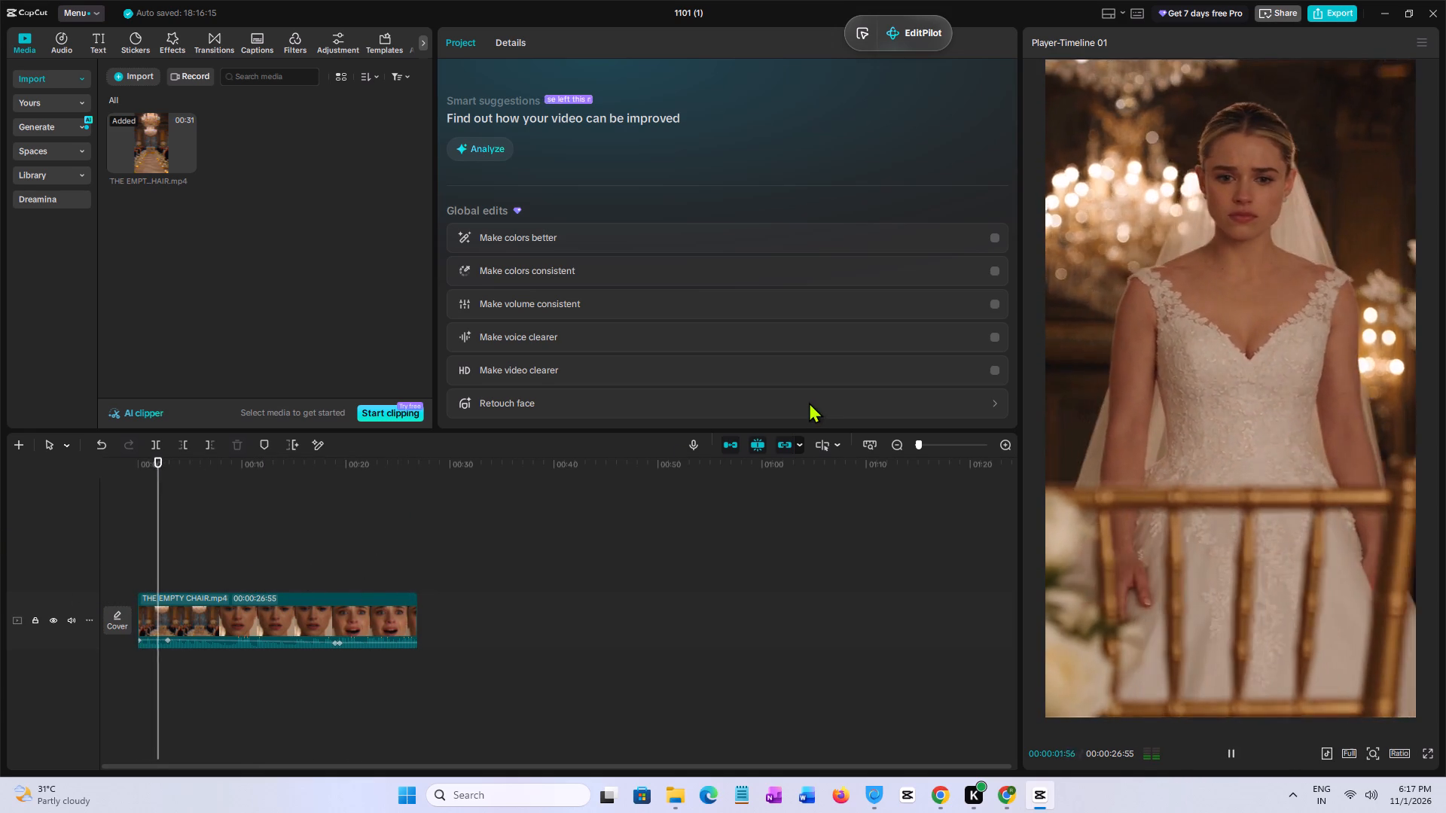
key("space")
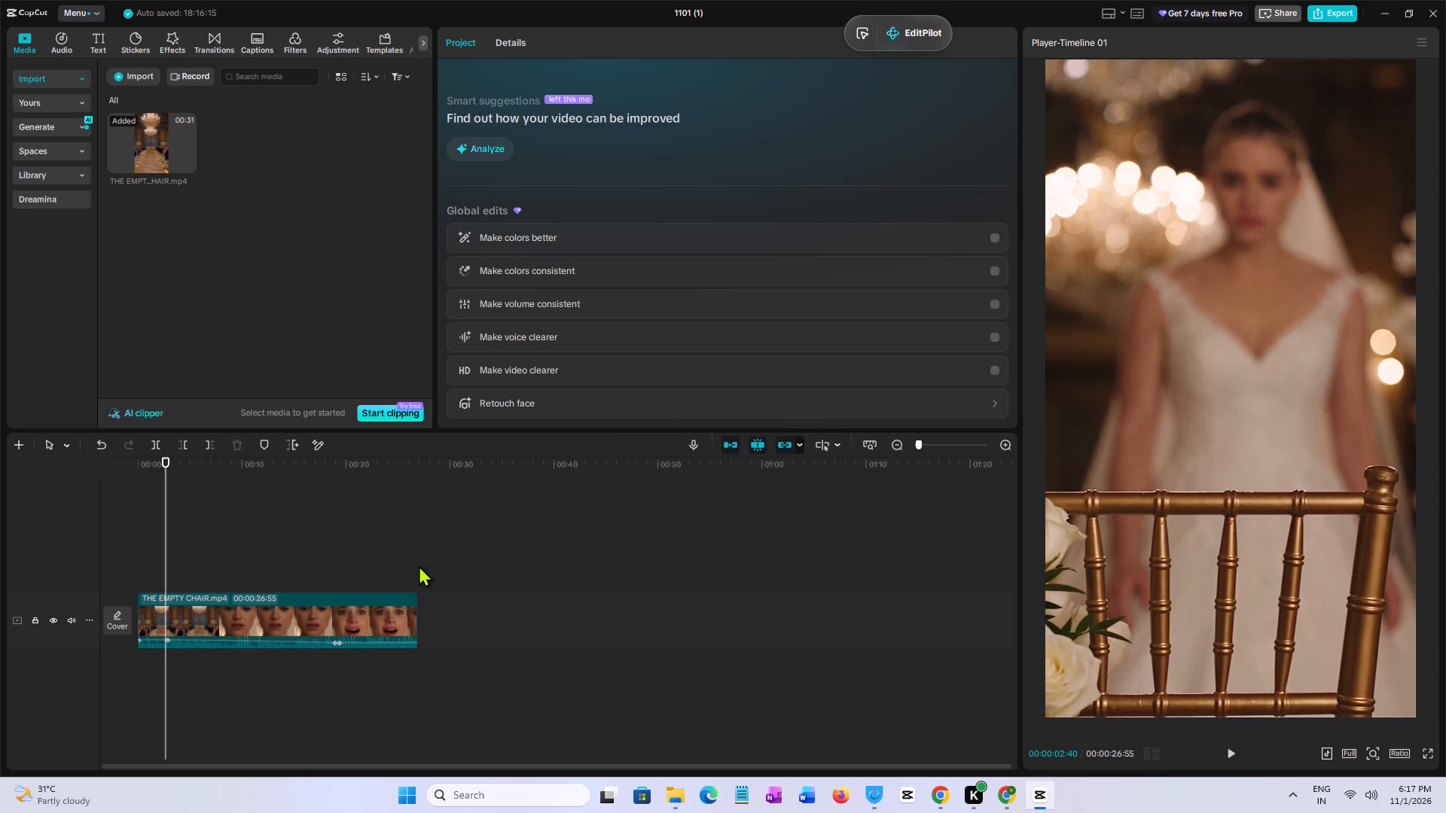
key("space")
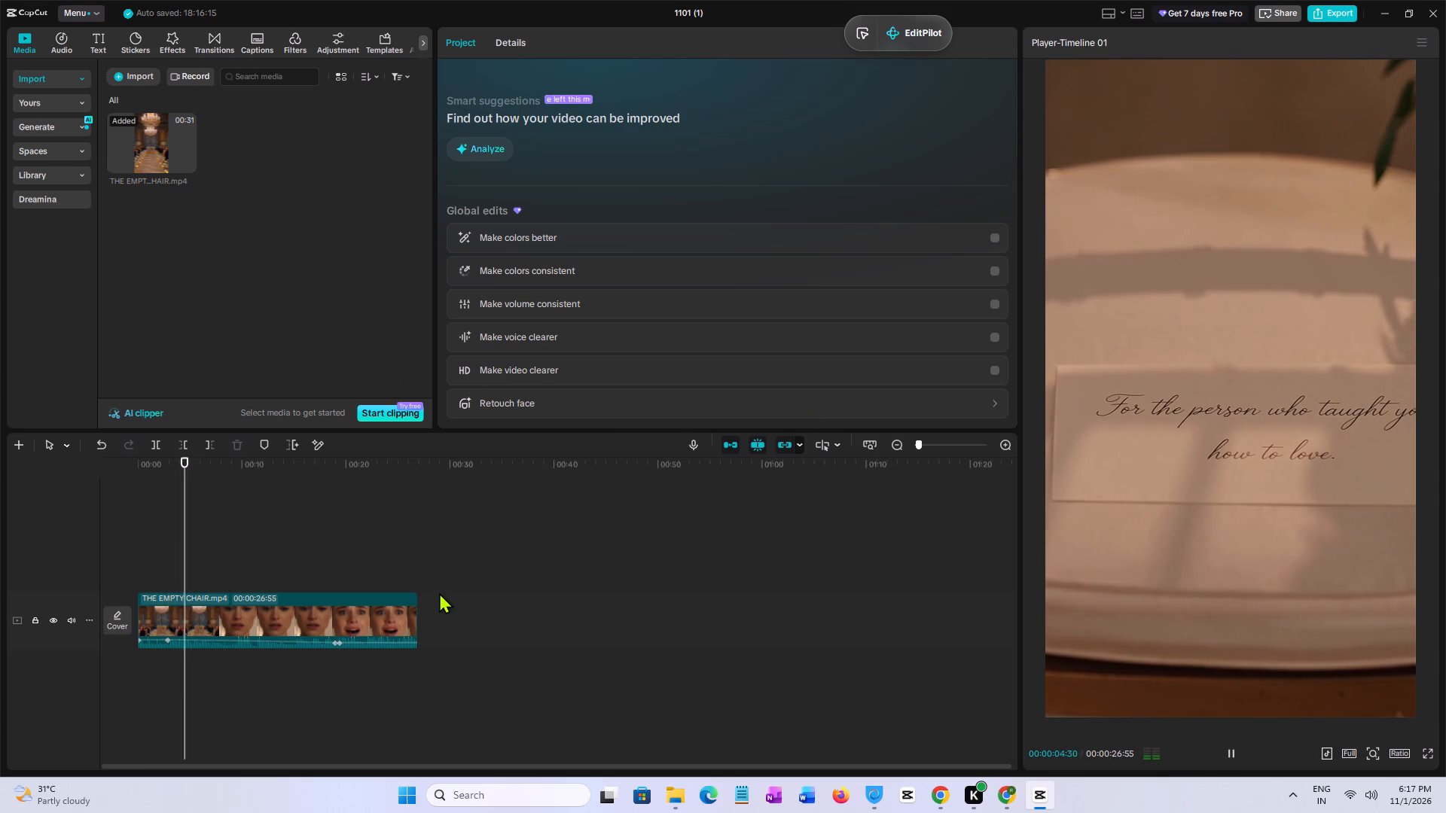
key("space")
key("space")
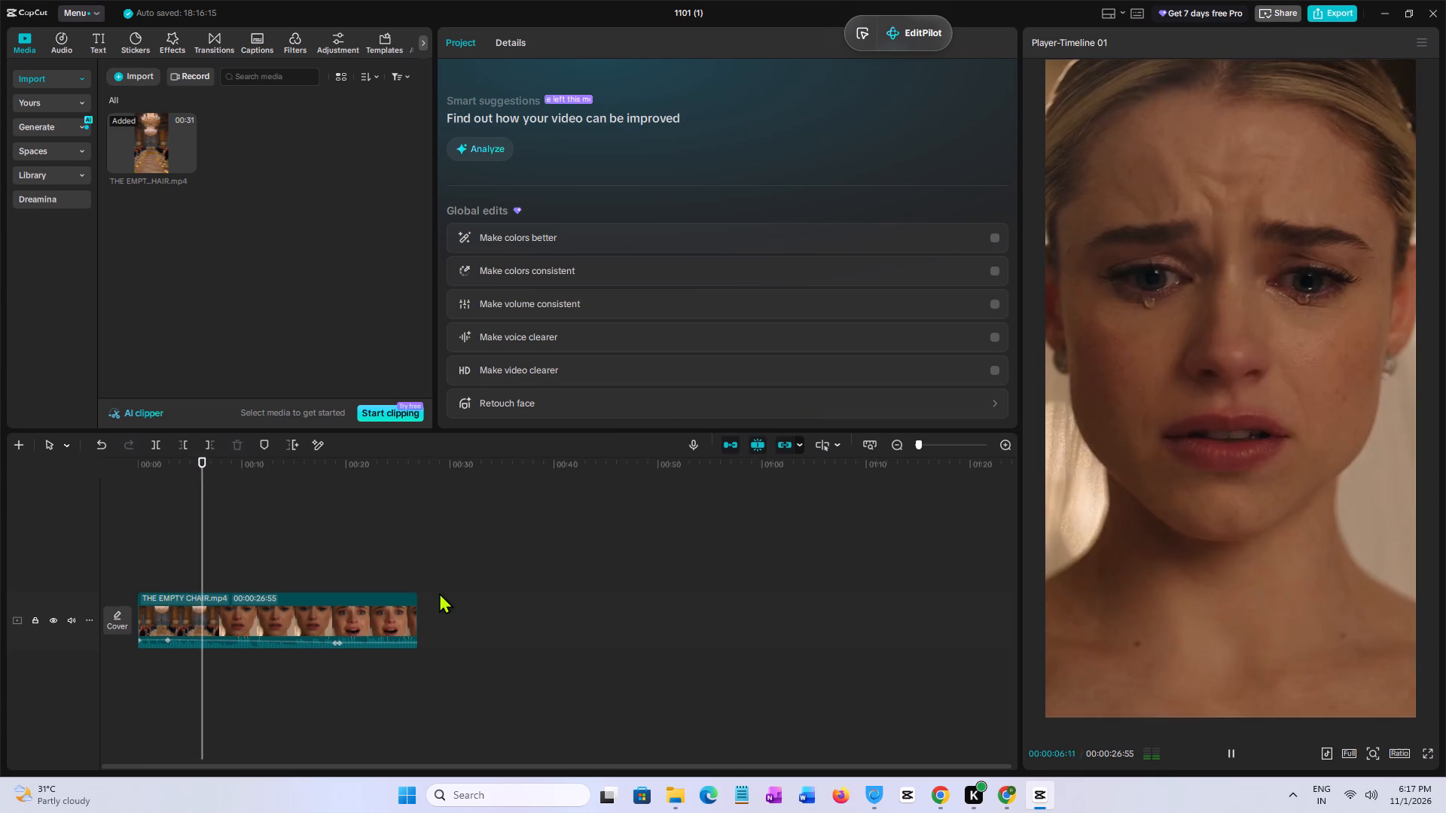
key("space")
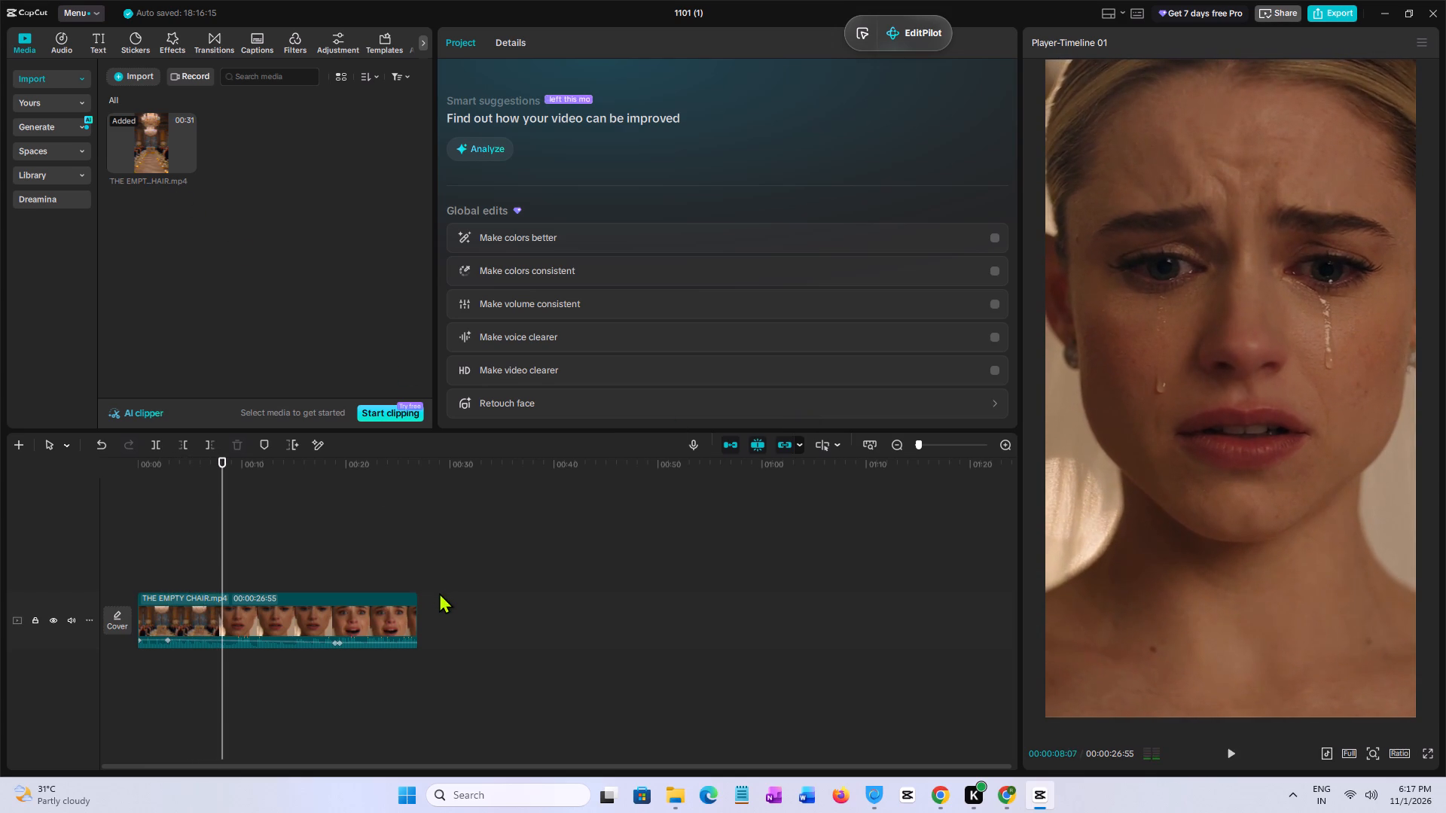
key("space")
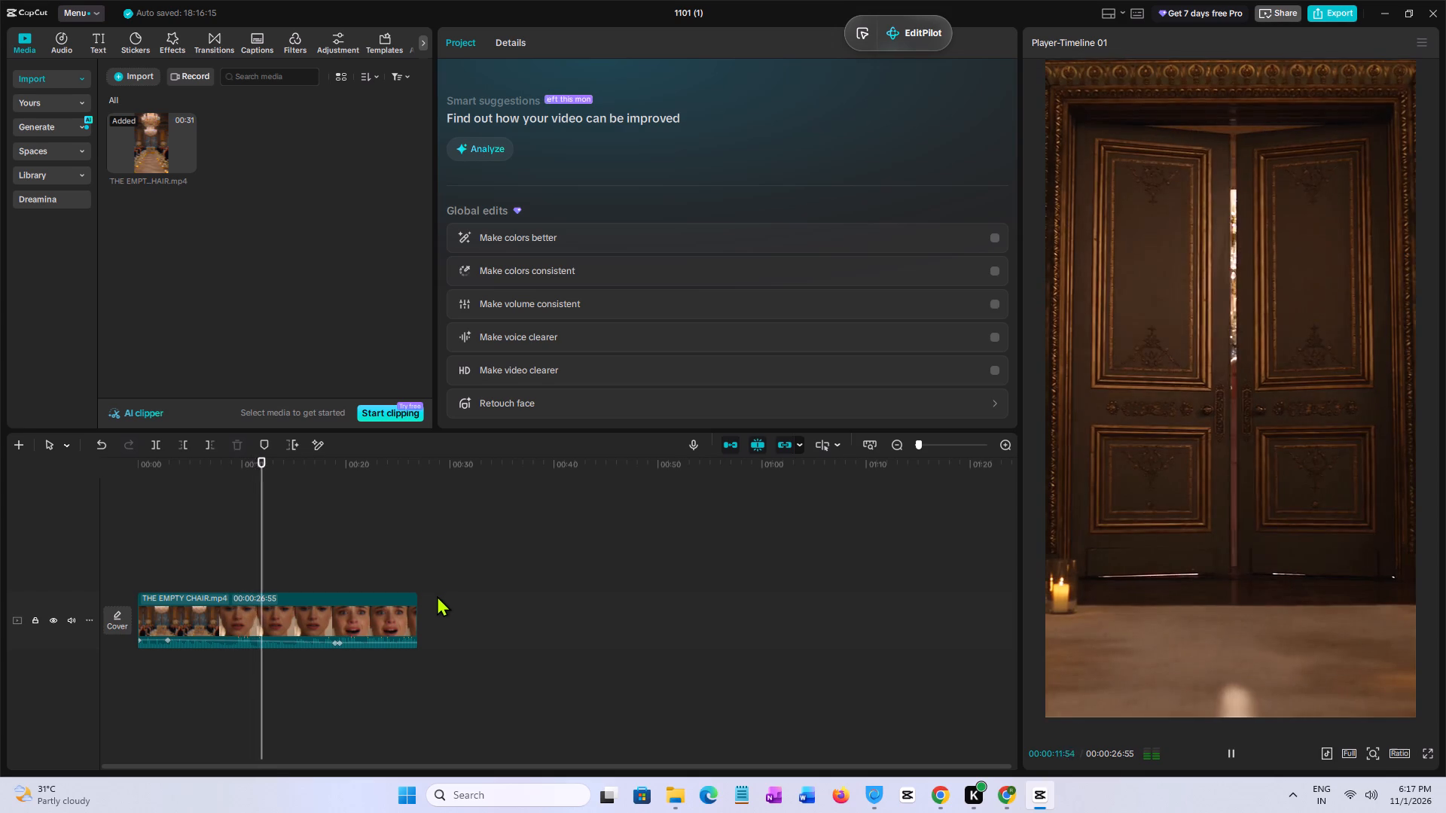
key("space")
key("space")
key("space")
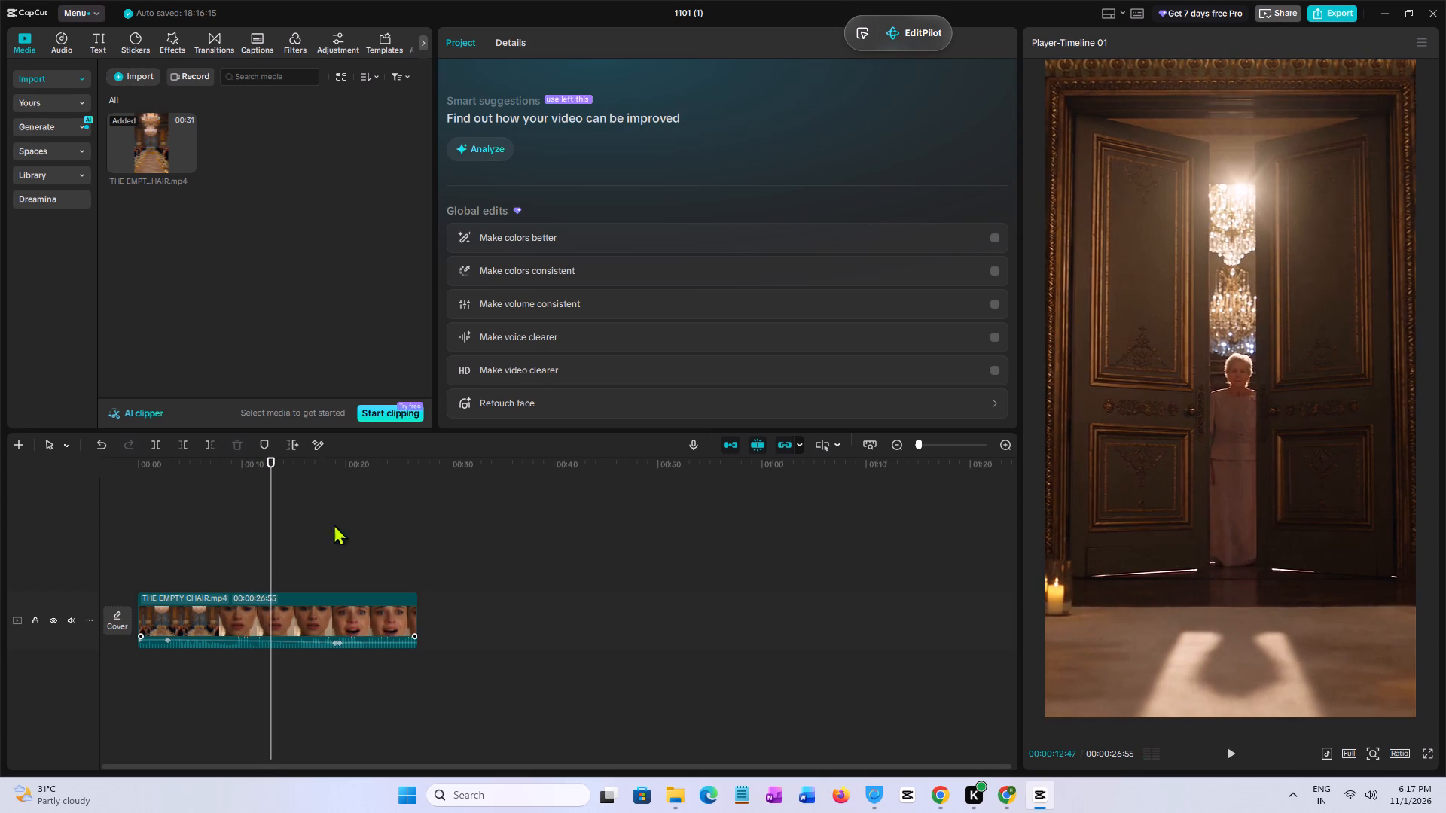
Add the favourite filter Clear II on a track above the clip, starting at the beginning of the timeline.
left_click(297, 41)
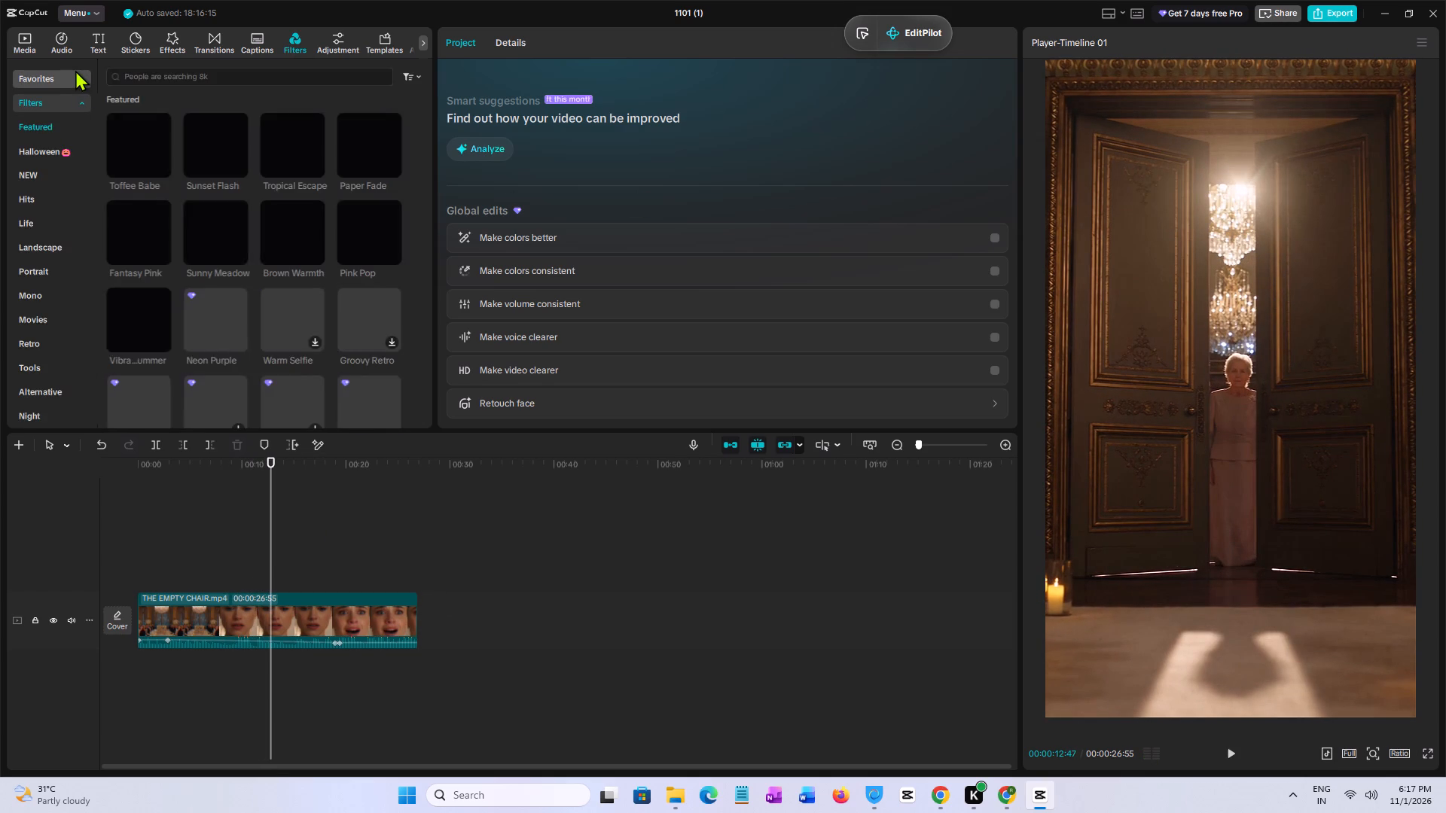
left_click(70, 78)
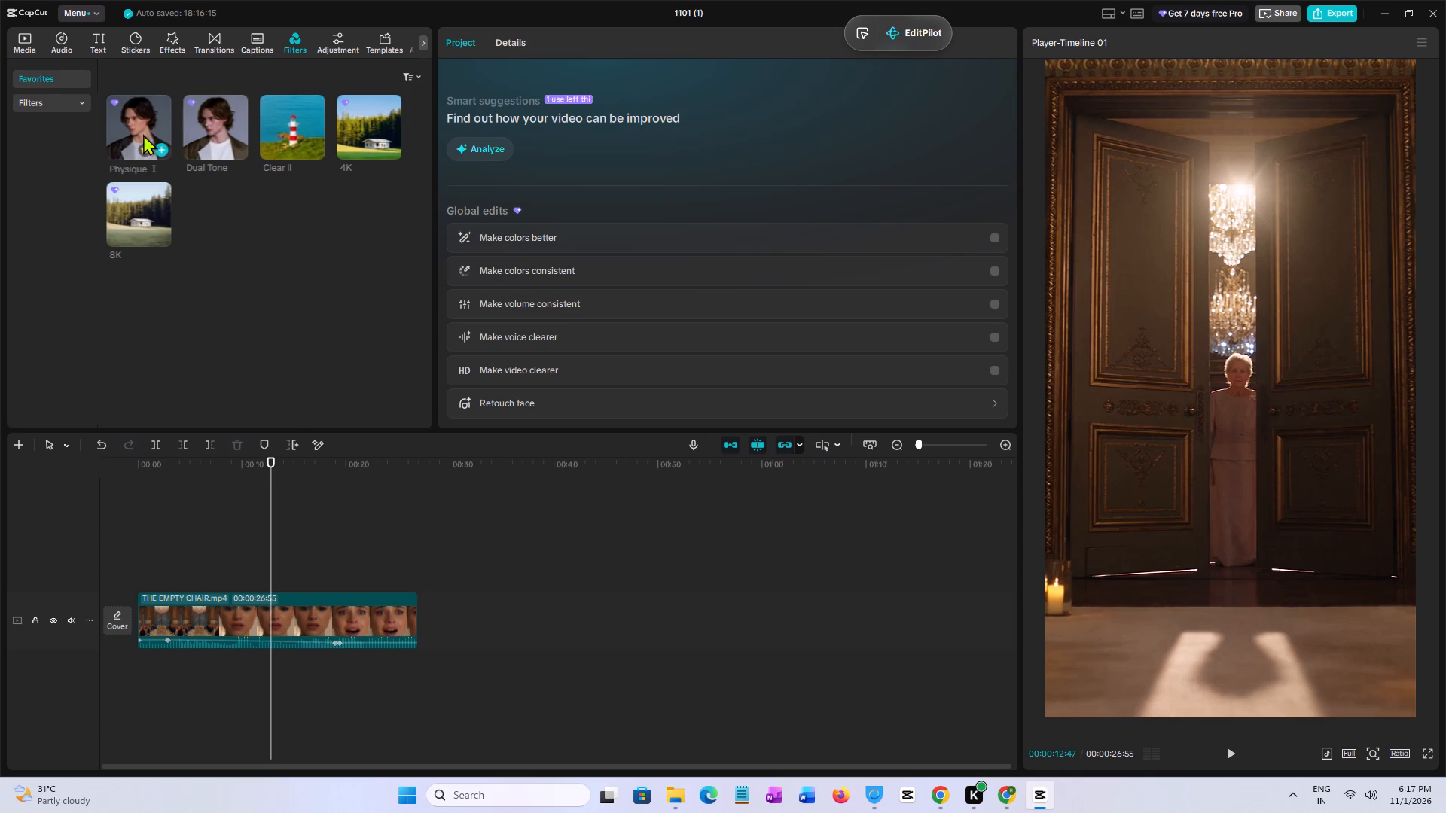
left_click(288, 133)
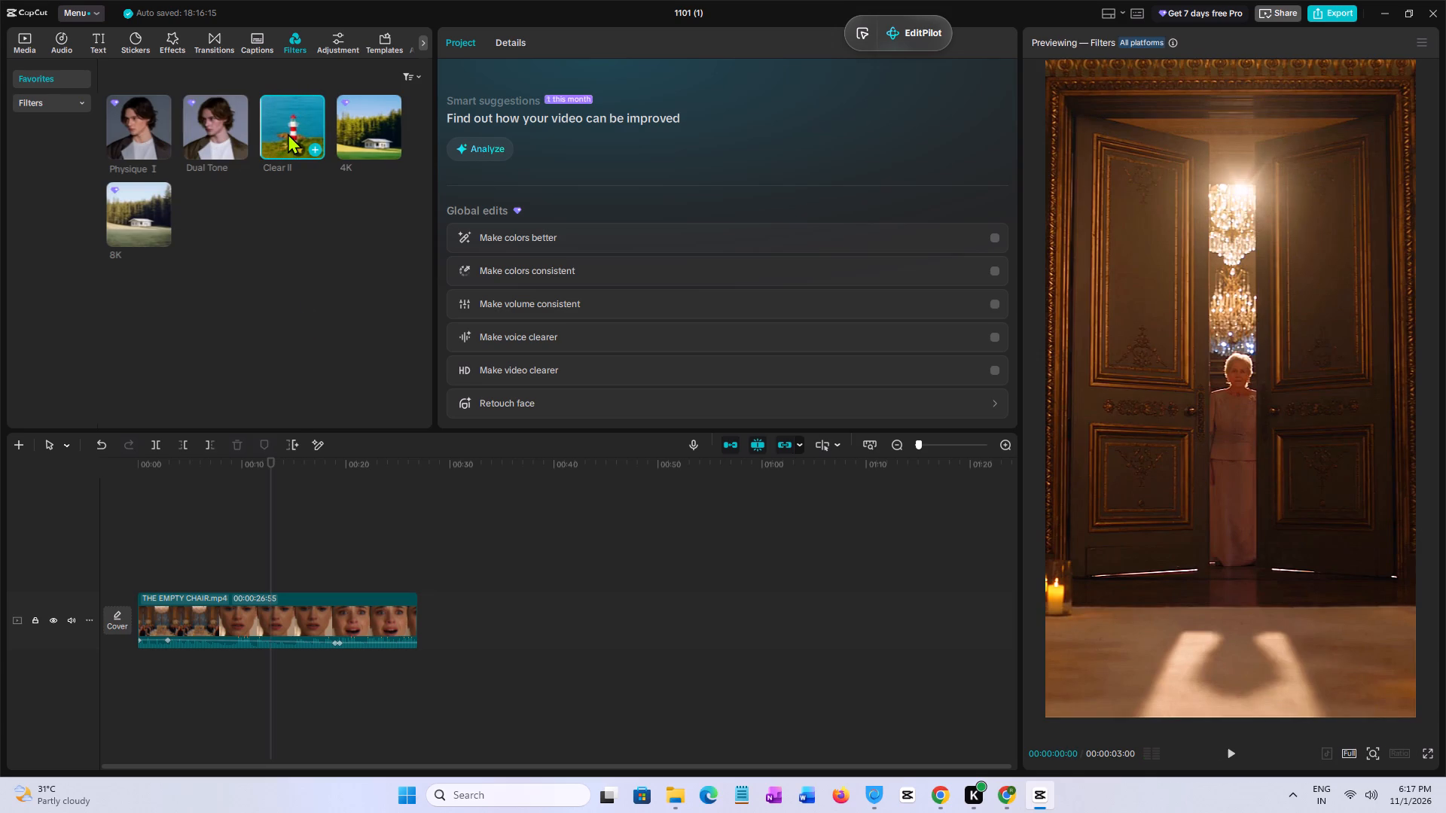
left_click_drag(288, 133, 134, 577)
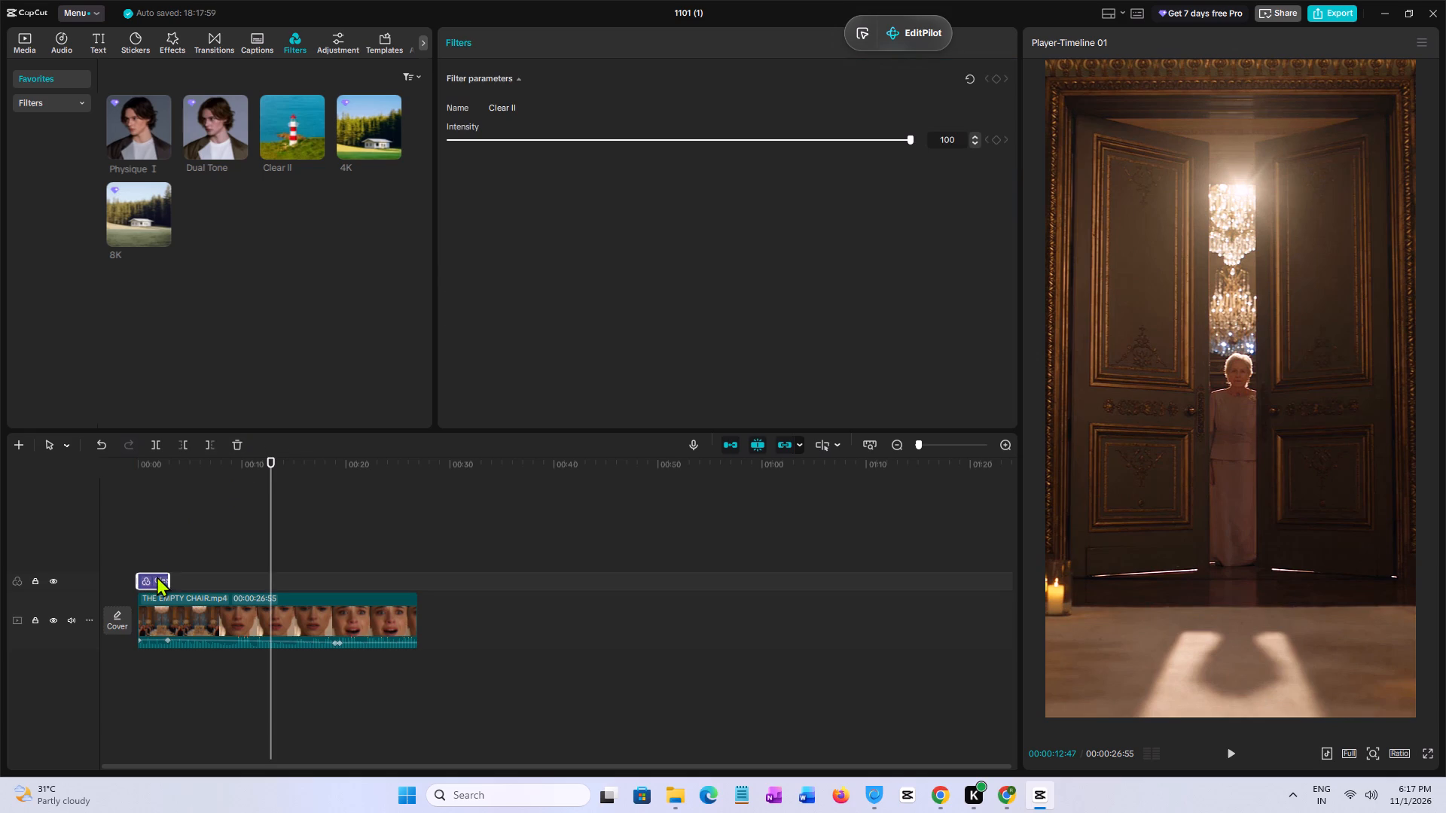